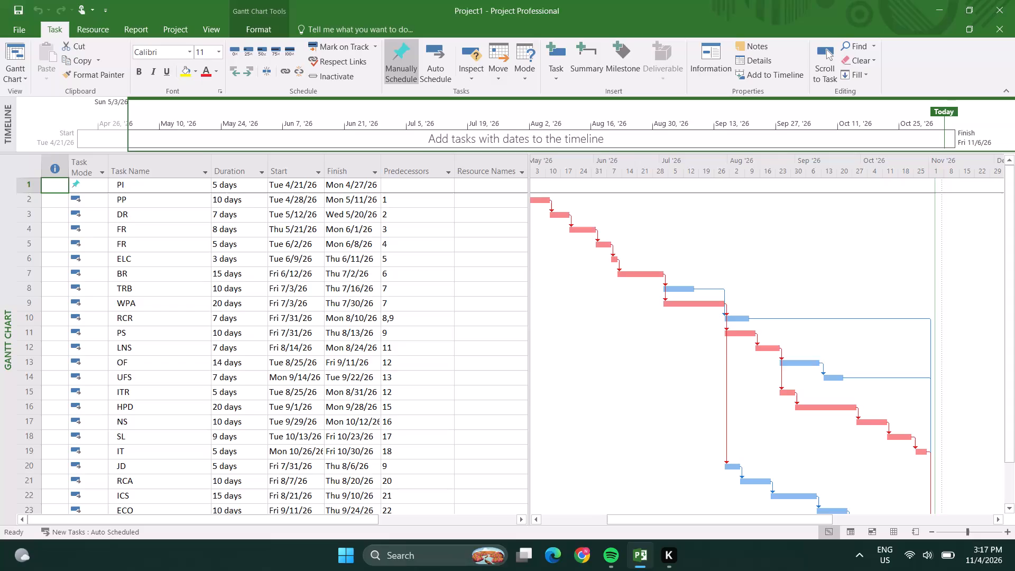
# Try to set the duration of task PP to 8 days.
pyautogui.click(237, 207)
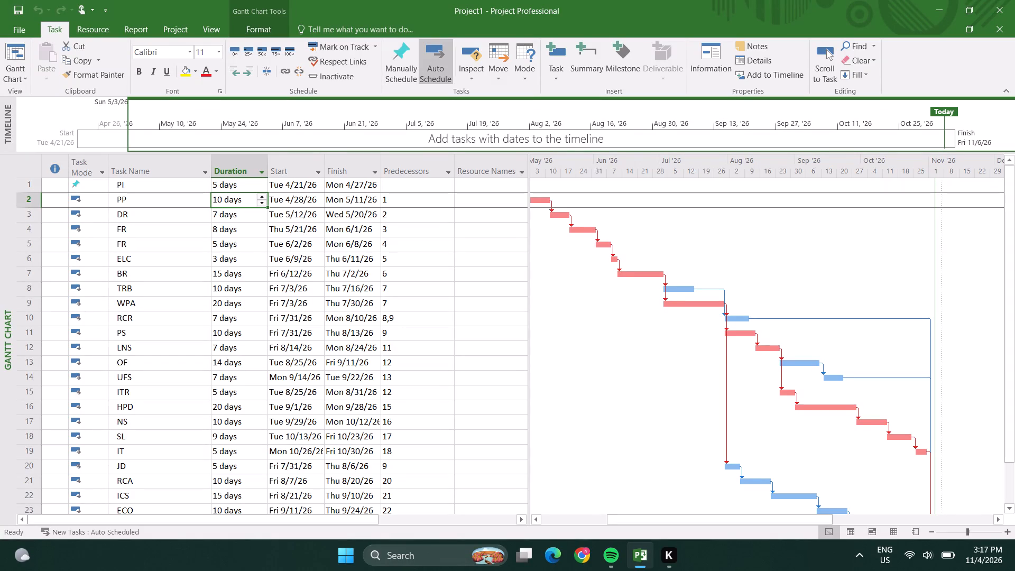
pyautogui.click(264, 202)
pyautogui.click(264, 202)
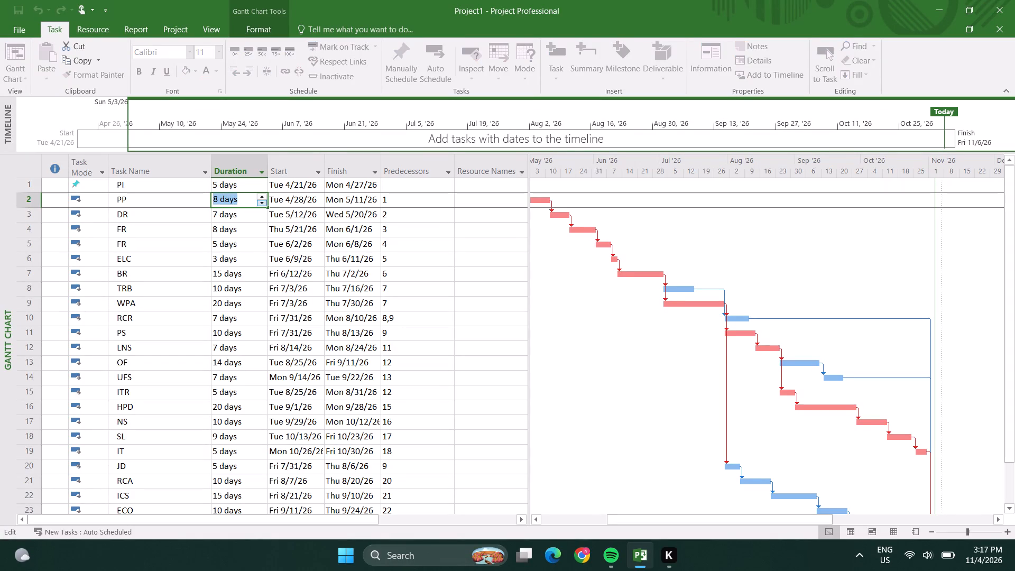
# Set the duration of task BR to 13 days.
pyautogui.scroll(-1, 265, 201)
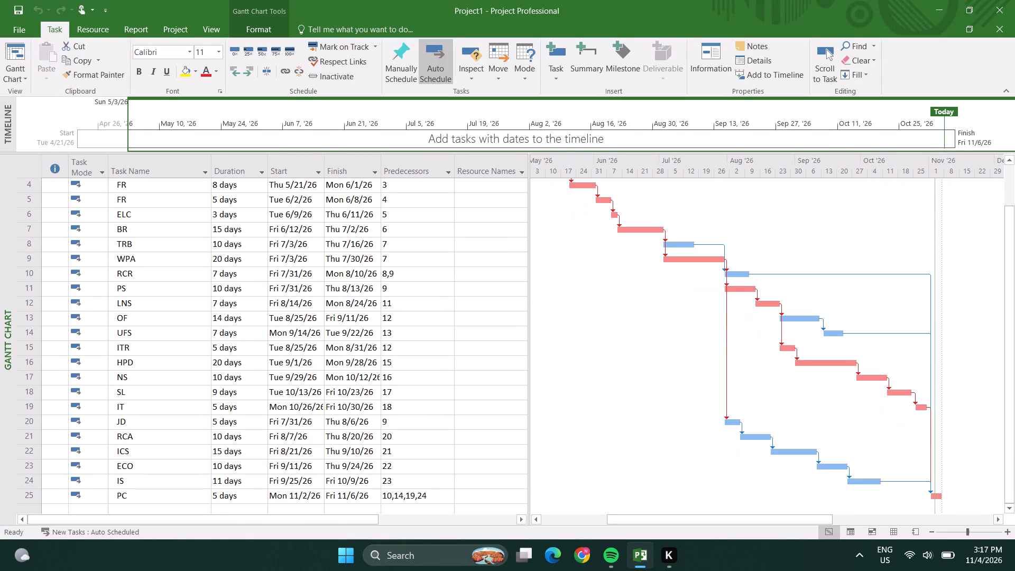
pyautogui.doubleClick(244, 234)
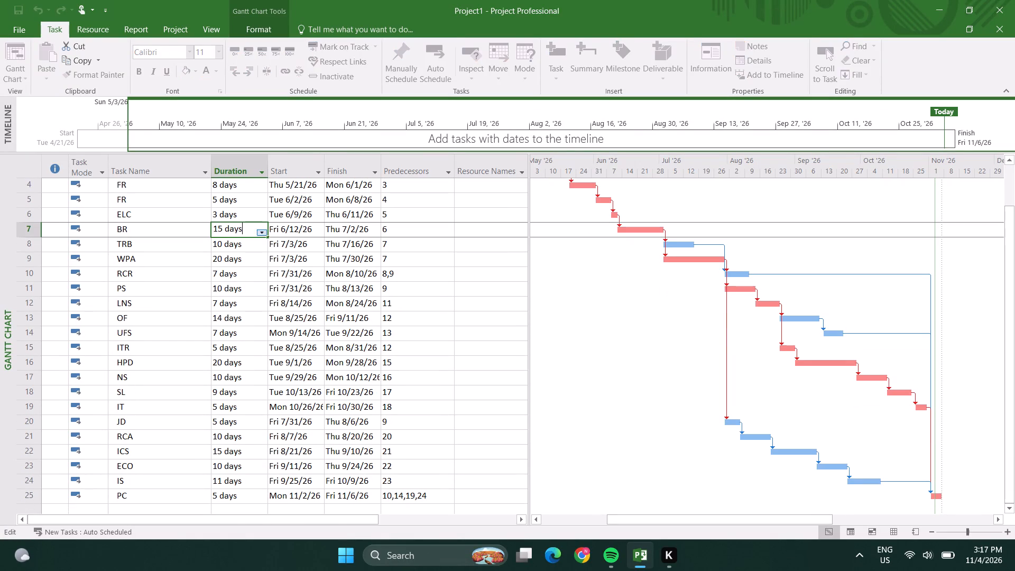
pyautogui.doubleClick(262, 233)
# Set the duration of task TRB to 12 days.
pyautogui.click(239, 249)
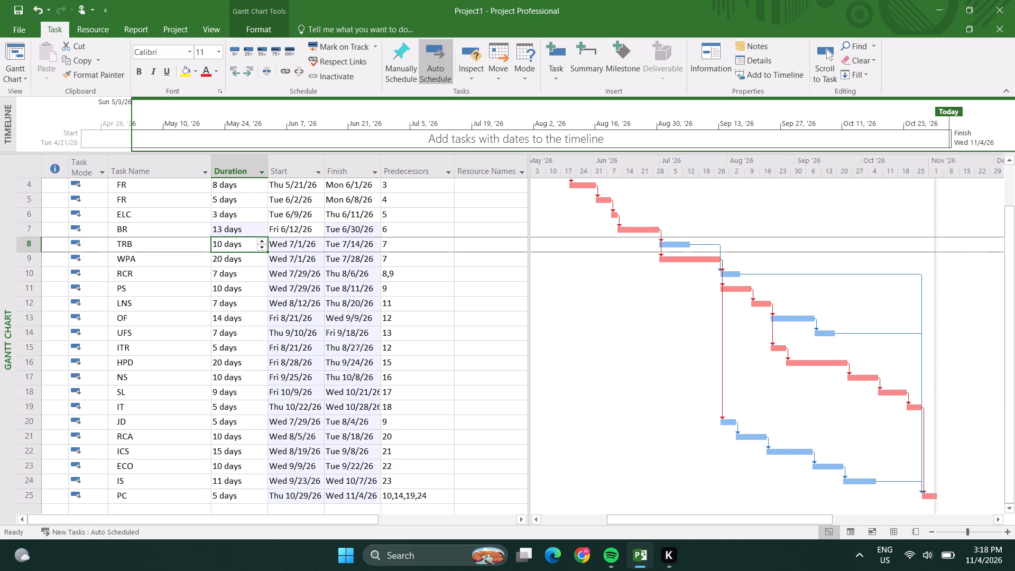
pyautogui.click(264, 239)
pyautogui.click(264, 239)
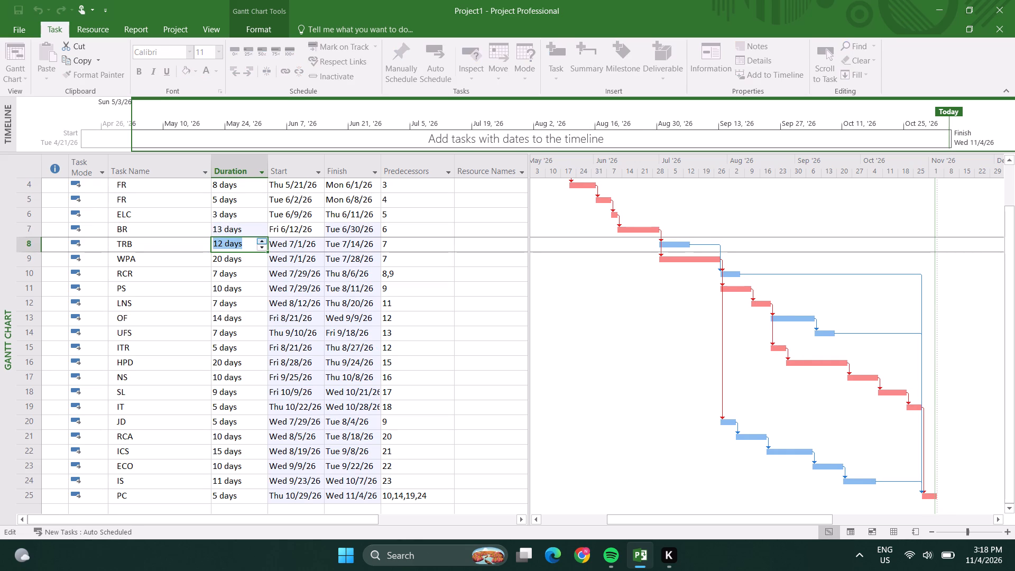
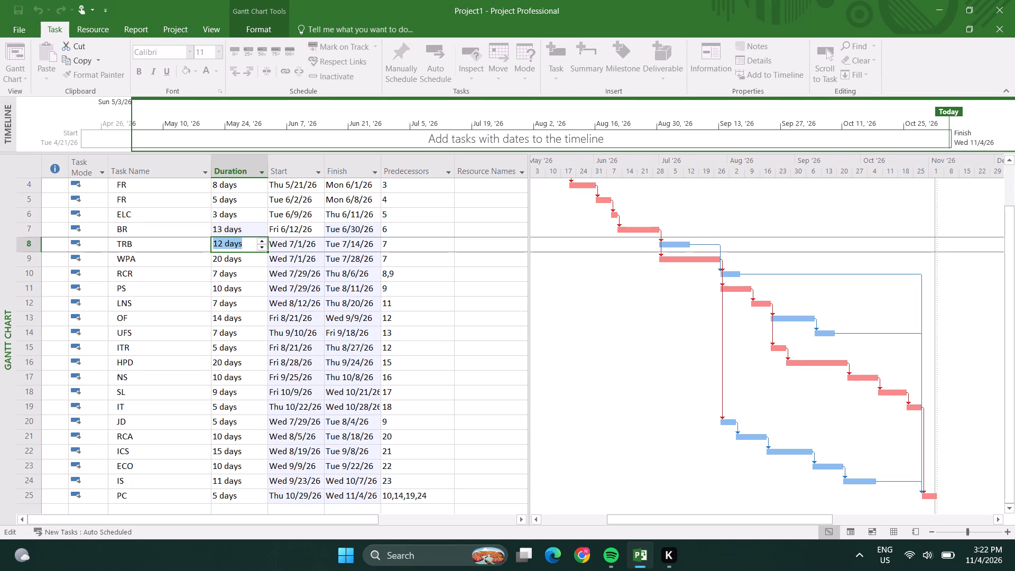
# Set the duration of task WPA to 30 days.
pyautogui.click(192, 223)
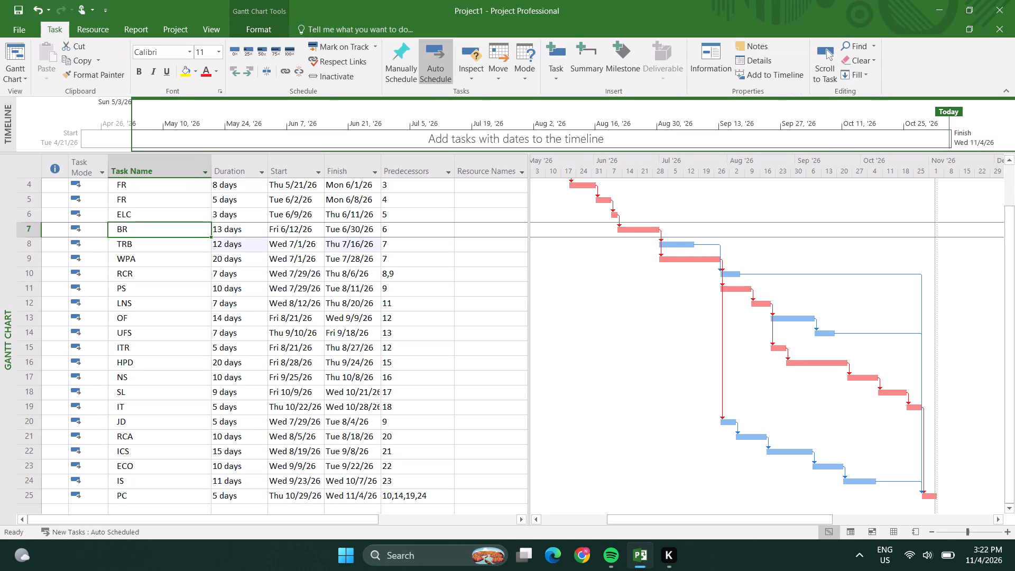
pyautogui.click(233, 262)
pyautogui.tripleClick(265, 255)
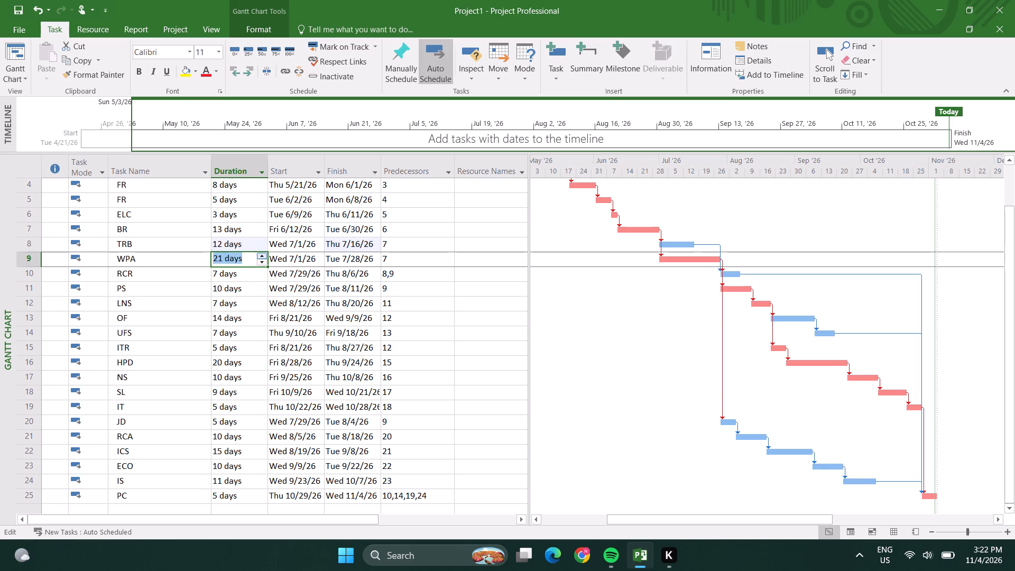
pyautogui.click(264, 255)
pyautogui.click(264, 255)
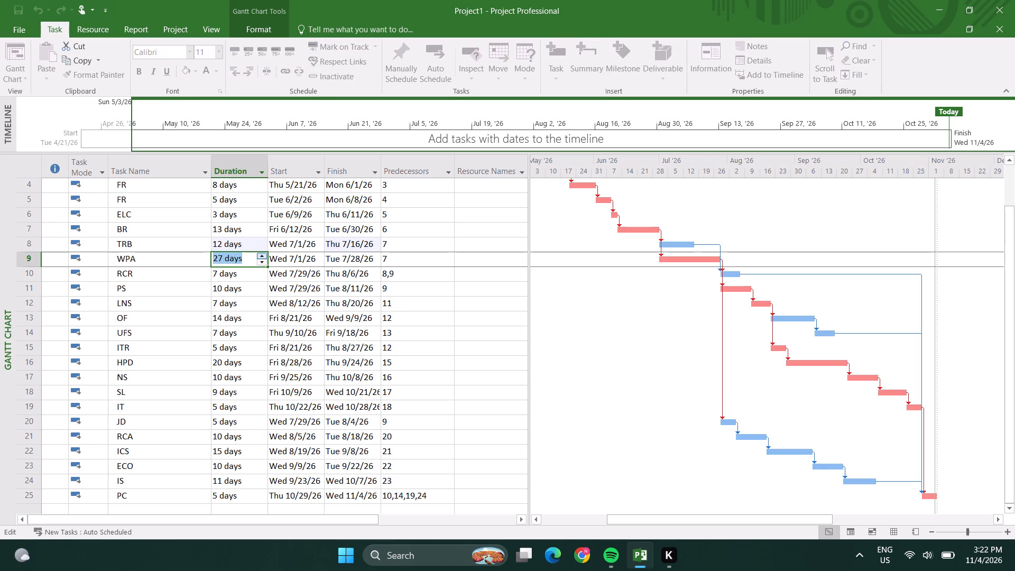
pyautogui.click(263, 256)
pyautogui.click(263, 256)
pyautogui.click(263, 256)
pyautogui.click(247, 297)
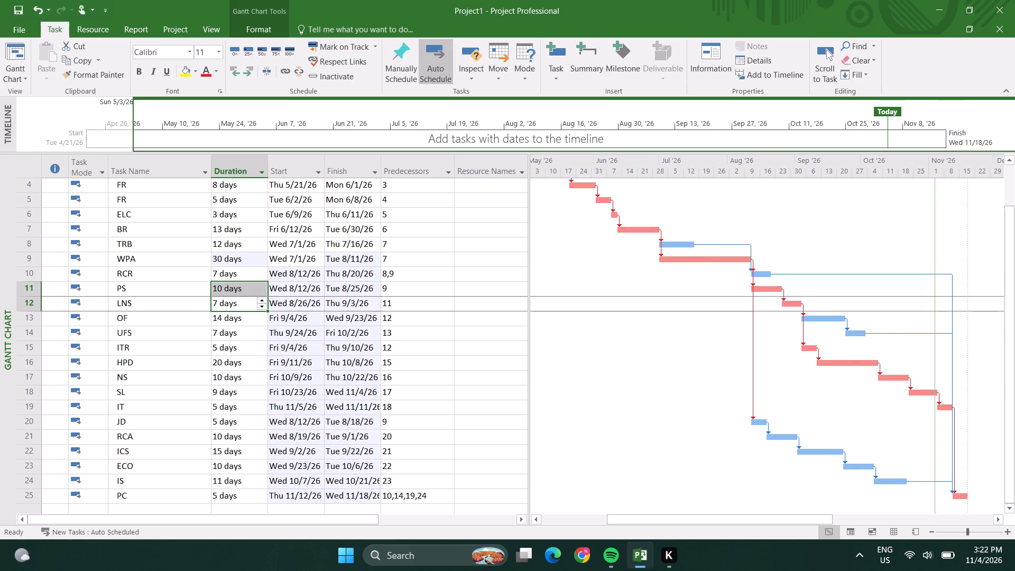
# Set the duration of the final task, PC, to 14 days.
pyautogui.scroll(-4, 251, 291)
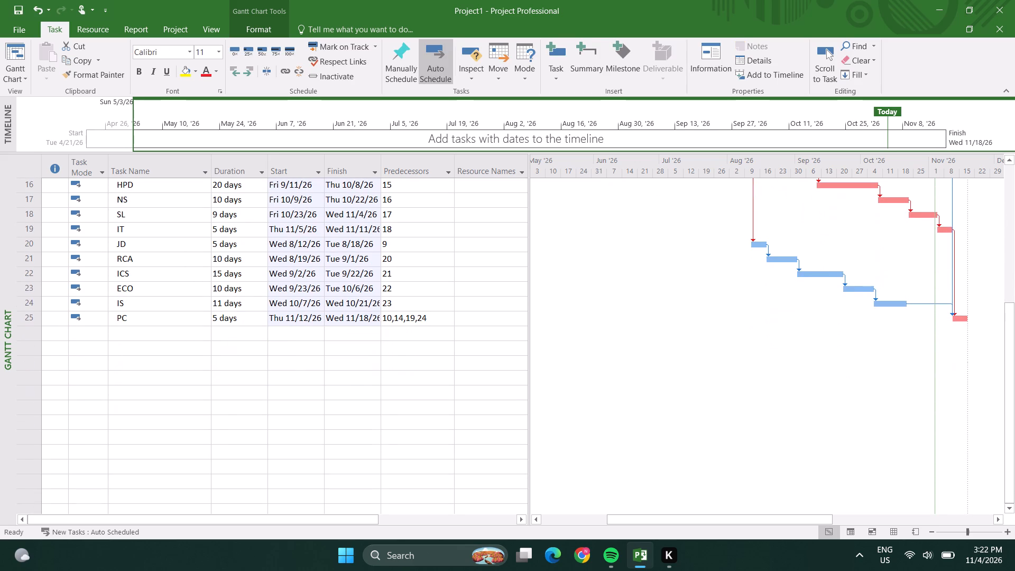
pyautogui.click(230, 318)
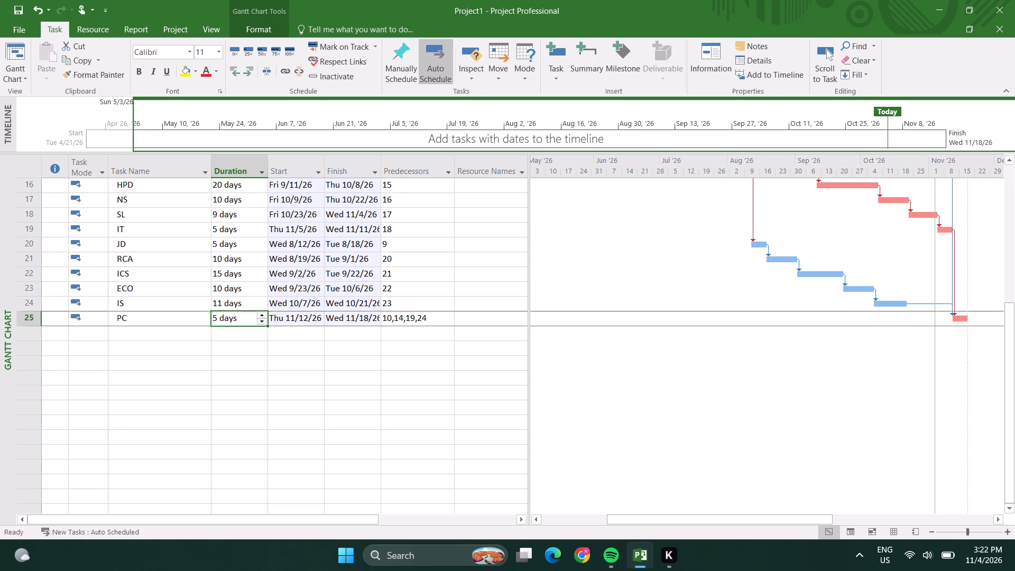
pyautogui.click(264, 315)
pyautogui.click(259, 316)
pyautogui.tripleClick(259, 316)
pyautogui.doubleClick(259, 316)
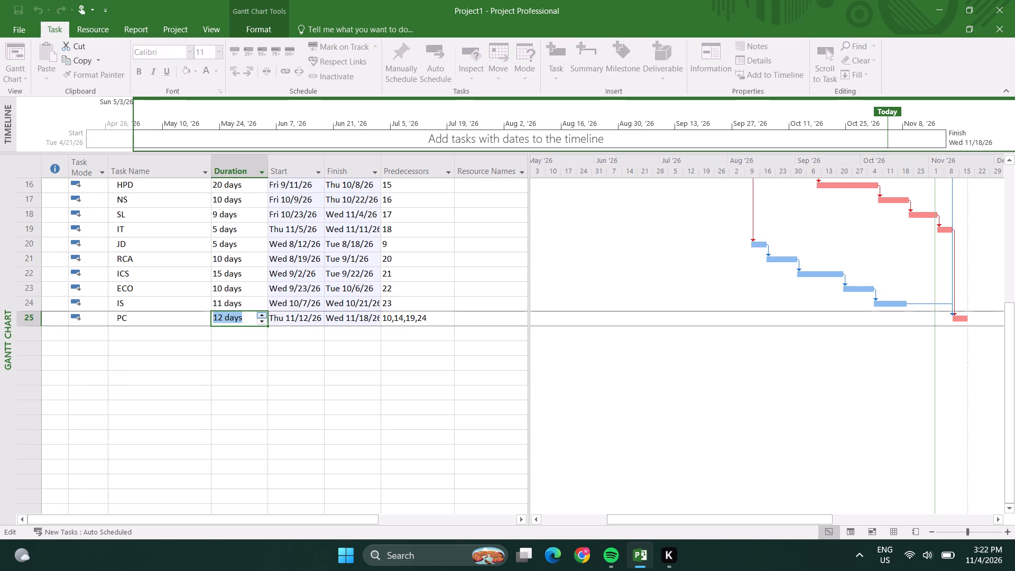
pyautogui.click(259, 316)
pyautogui.click(259, 316)
pyautogui.click(279, 318)
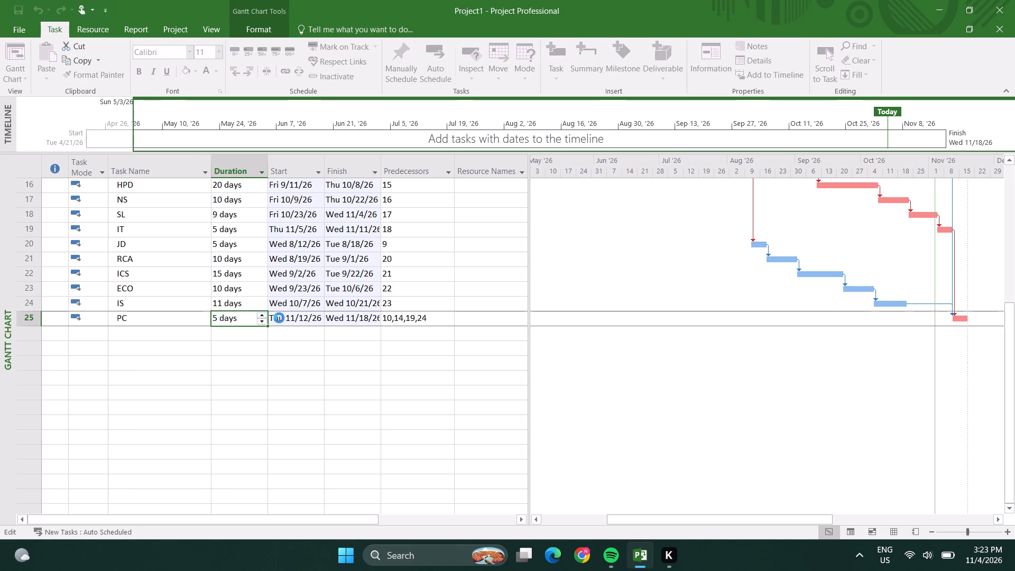
# Set the duration of task IS to 19 days.
pyautogui.scroll(2, 279, 318)
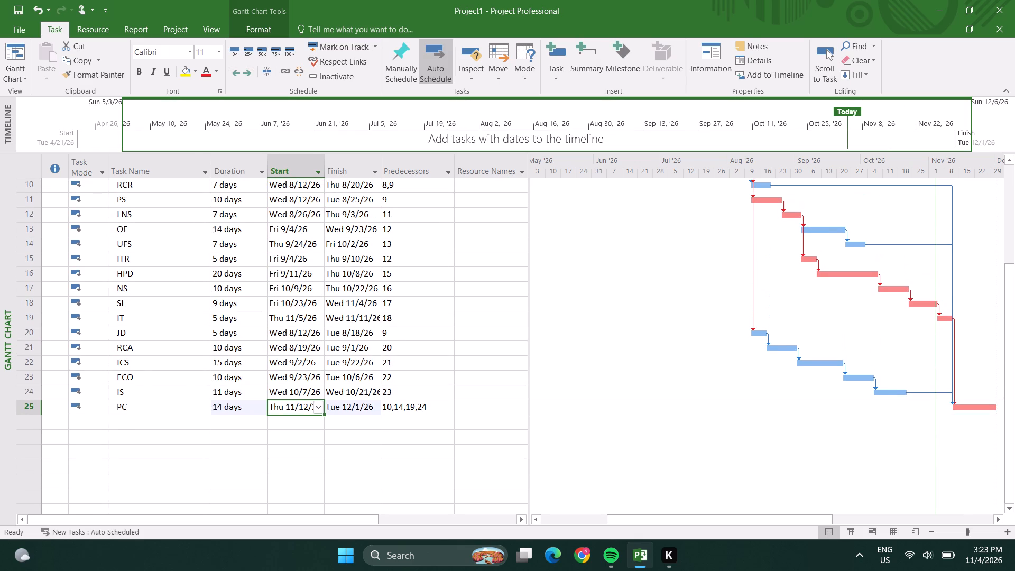
pyautogui.click(245, 394)
pyautogui.tripleClick(261, 390)
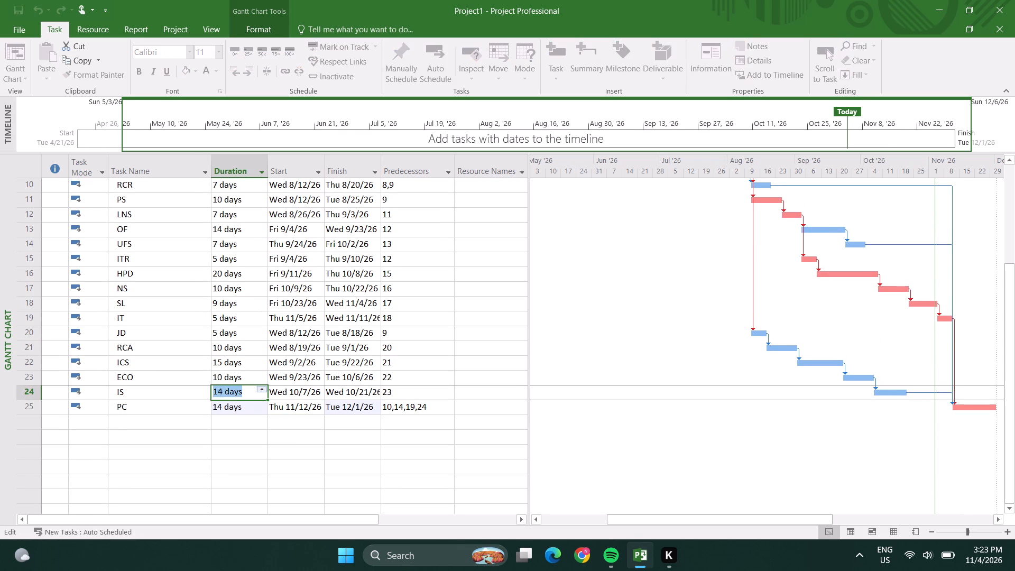
pyautogui.tripleClick(261, 390)
pyautogui.doubleClick(261, 390)
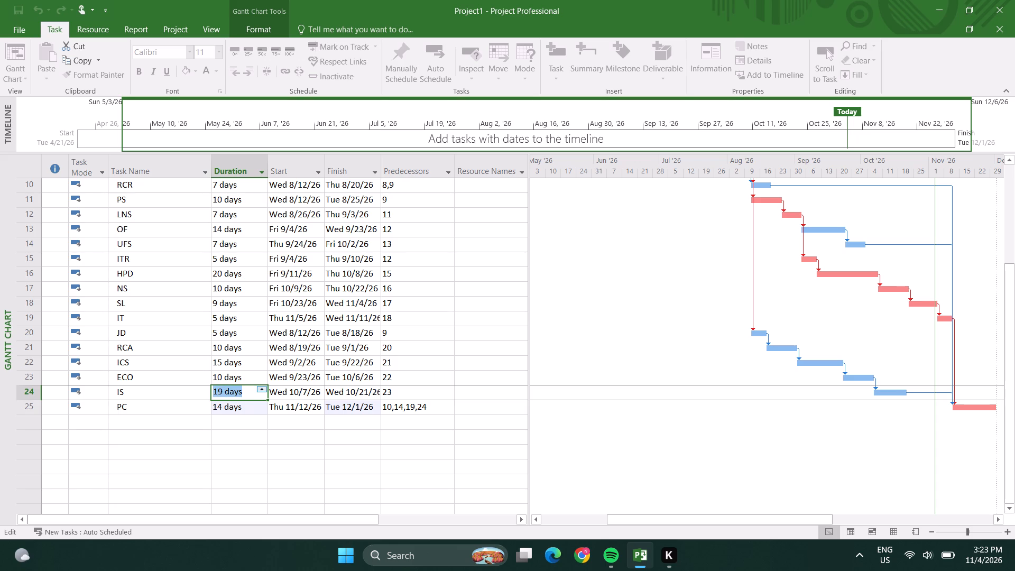
pyautogui.click(246, 379)
pyautogui.click(137, 381)
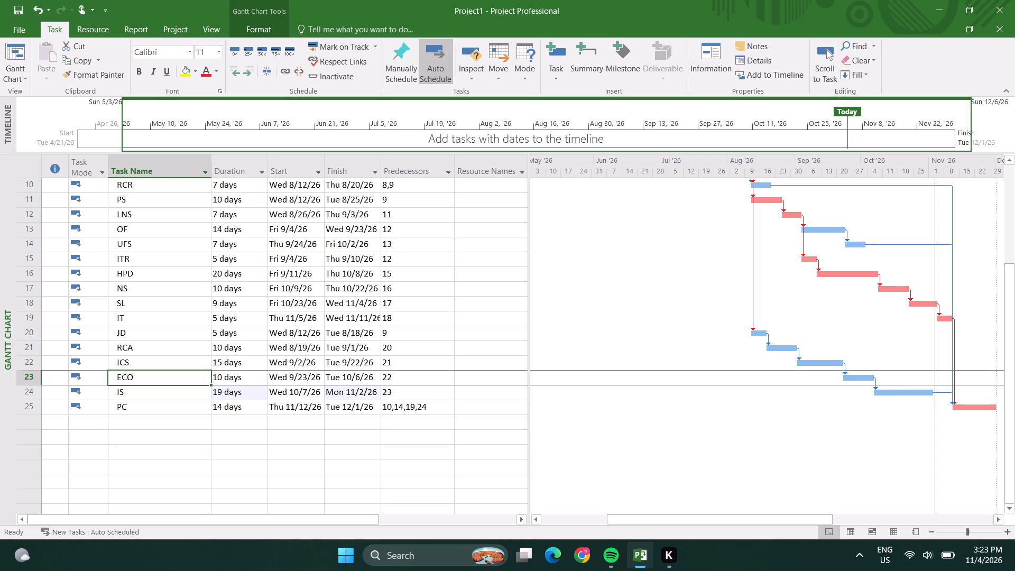
pyautogui.click(123, 405)
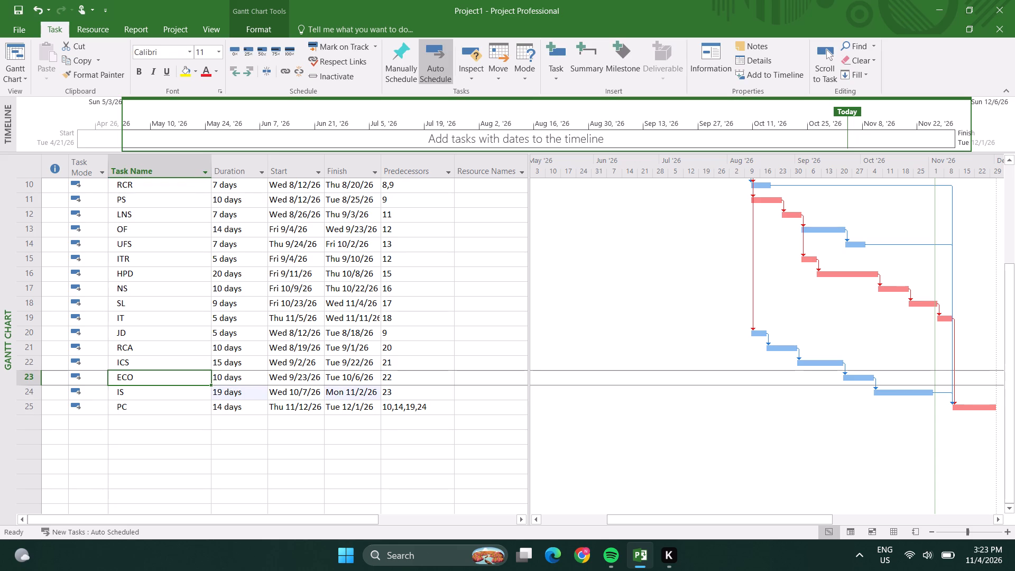
pyautogui.click(127, 406)
# Rename the first task in the schedule from PI to TI.
pyautogui.scroll(6, 128, 402)
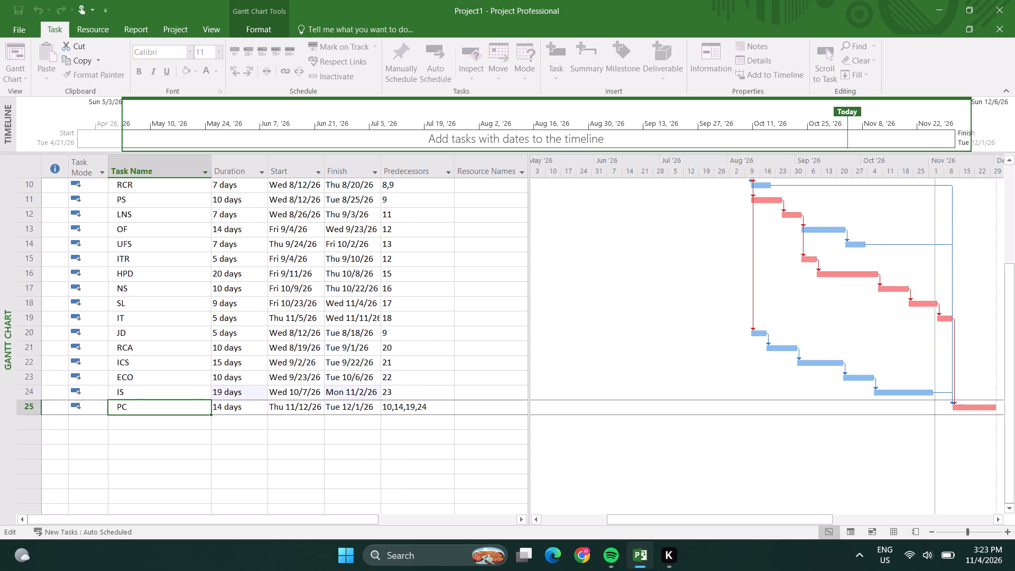
pyautogui.scroll(1, 130, 399)
pyautogui.scroll(11, 177, 354)
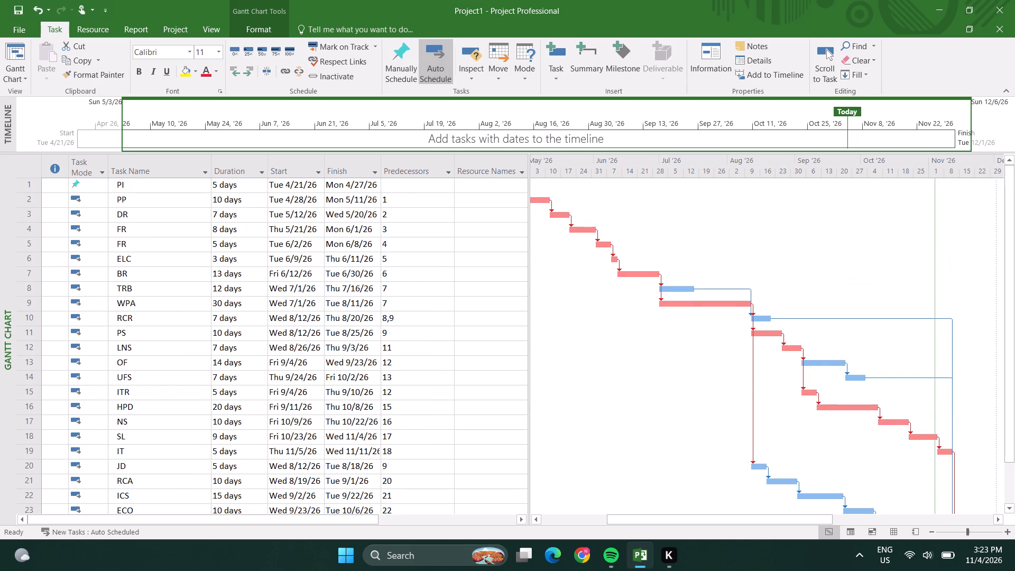
pyautogui.click(125, 192)
pyautogui.click(133, 189)
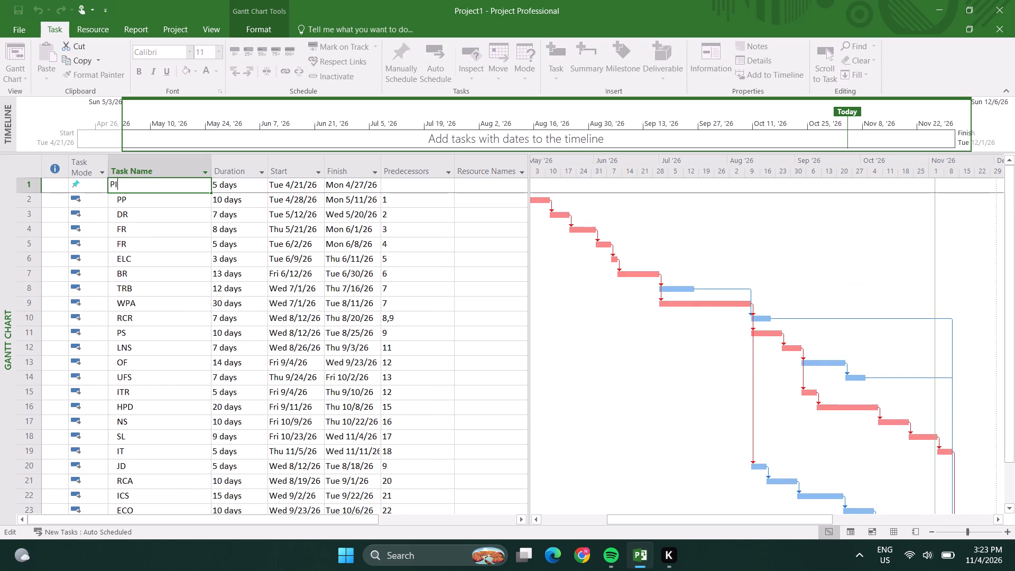
pyautogui.click(129, 186)
pyautogui.press('BackSpace')
pyautogui.press('BackSpace')
pyautogui.press('BackSpace')
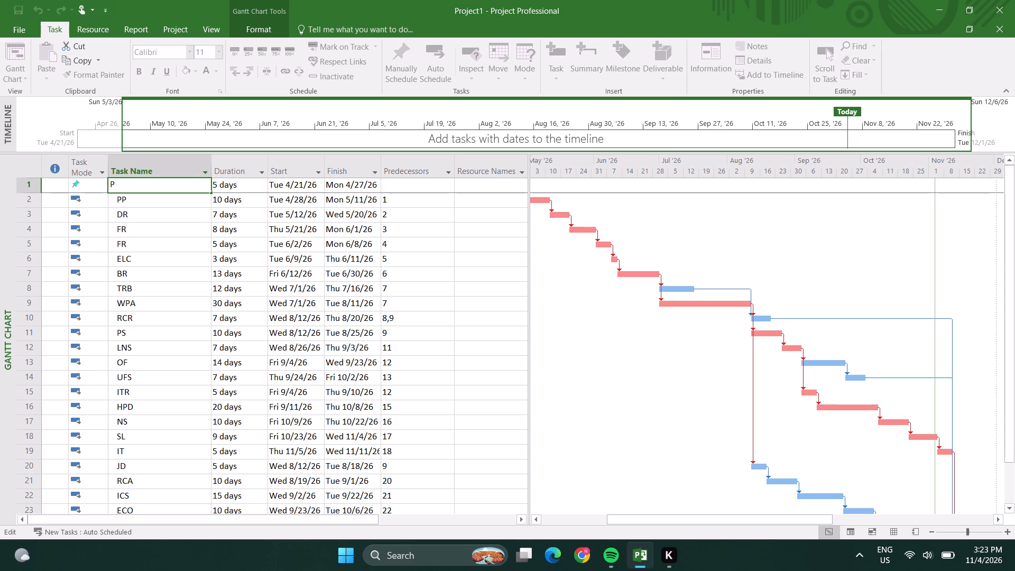
pyautogui.write('TI')
pyautogui.click(125, 216)
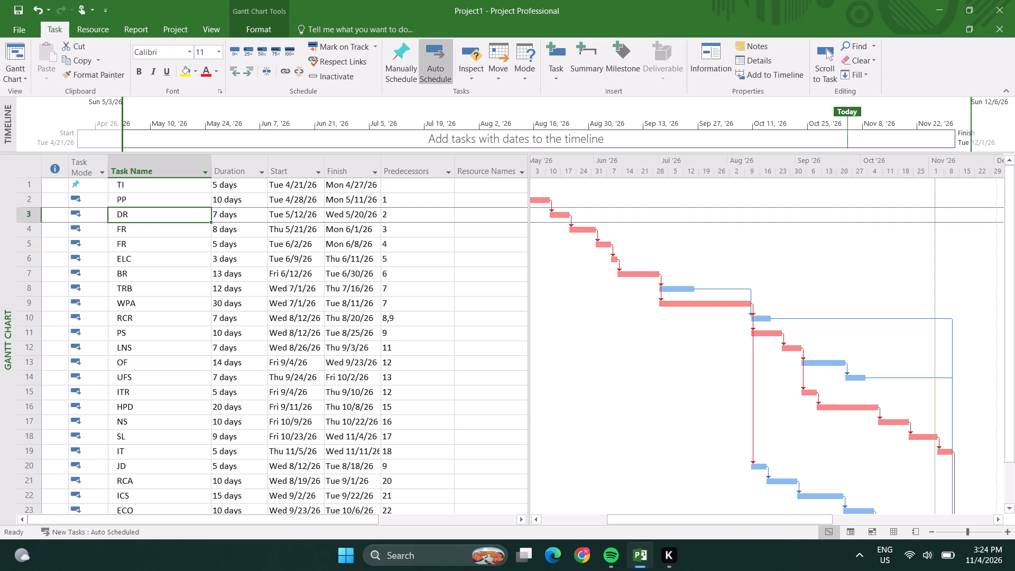
# Set the finish date of task ELC to Thursday 7/2/26.
pyautogui.click(146, 253)
pyautogui.click(319, 260)
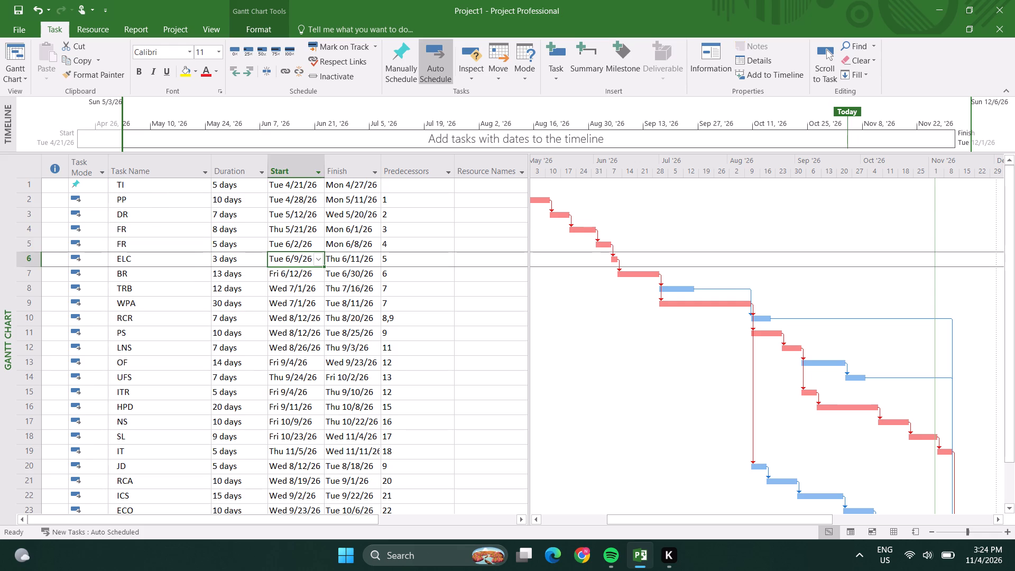
pyautogui.click(353, 260)
pyautogui.click(373, 260)
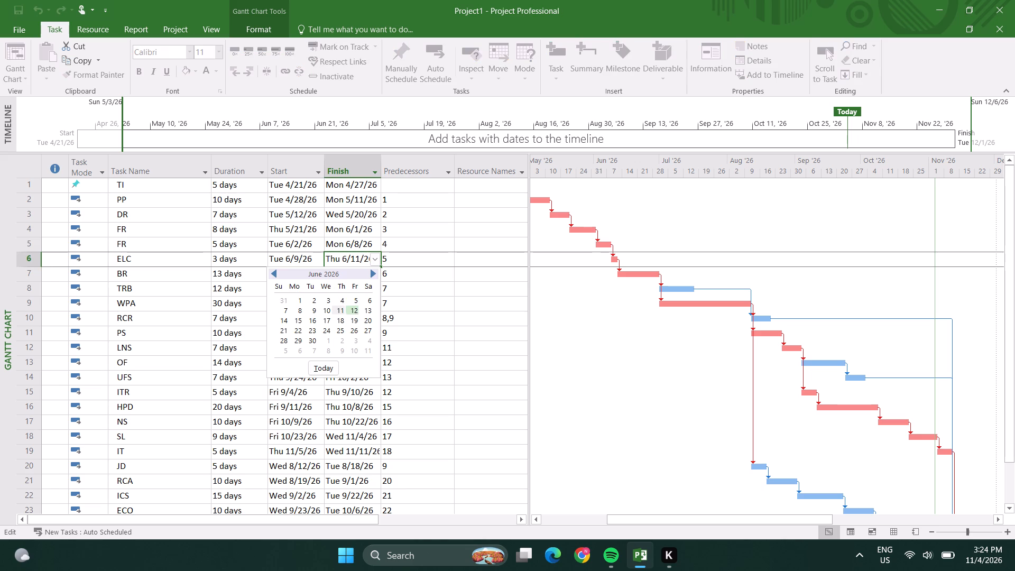
pyautogui.click(336, 342)
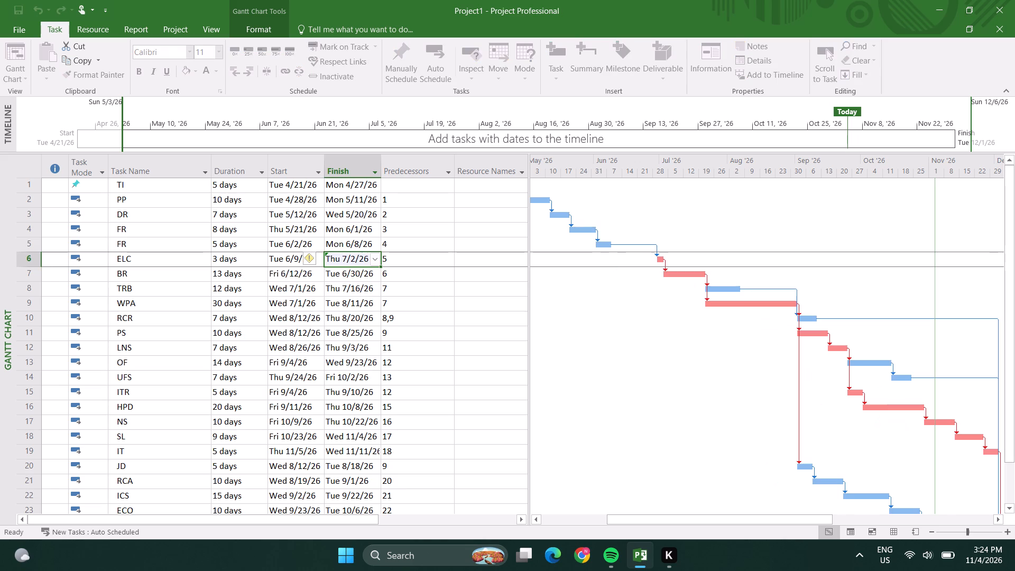
# Set the finish date of task SL to Thursday 12/10/26.
pyautogui.scroll(-2, 344, 329)
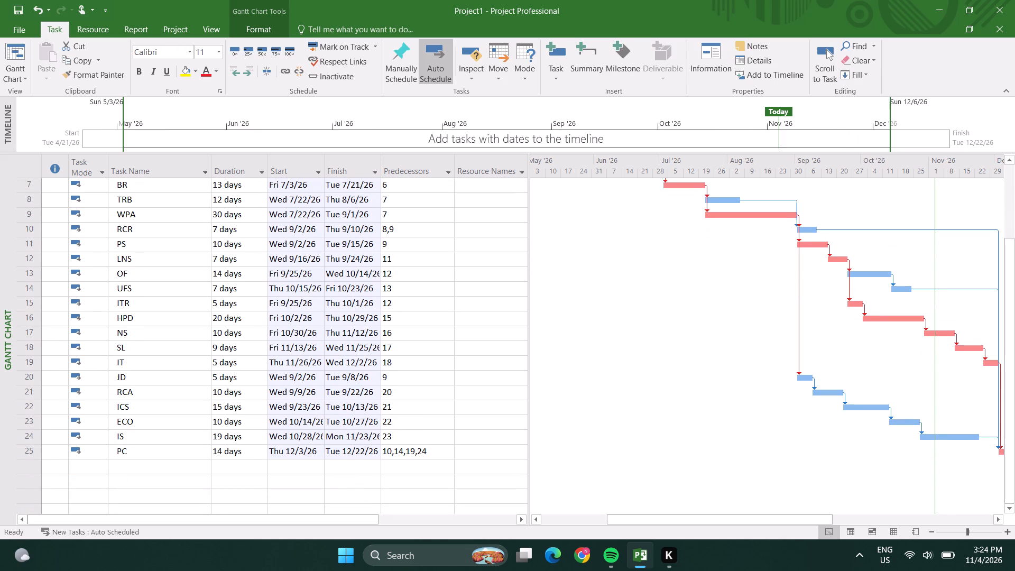
pyautogui.click(356, 348)
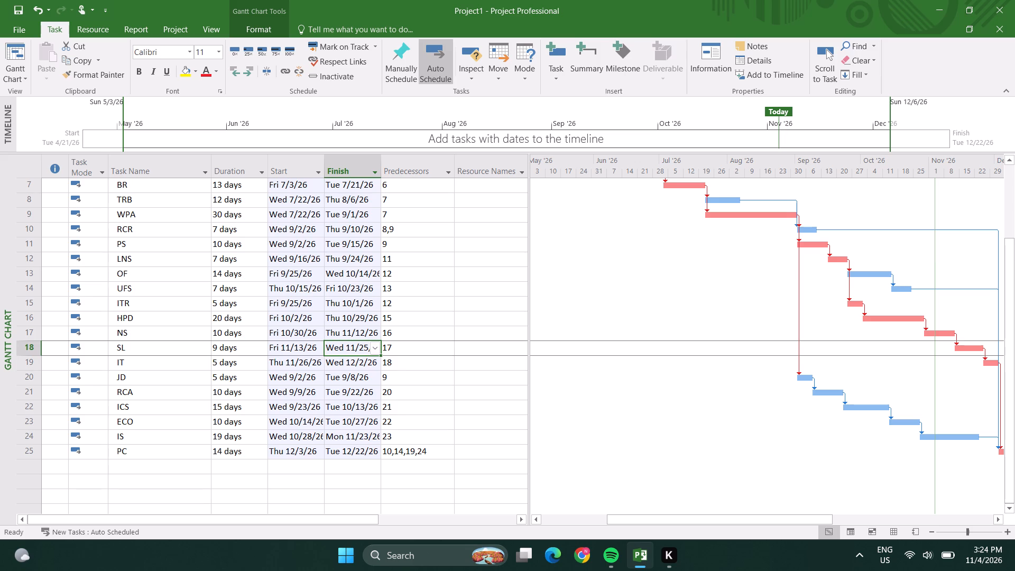
pyautogui.click(373, 349)
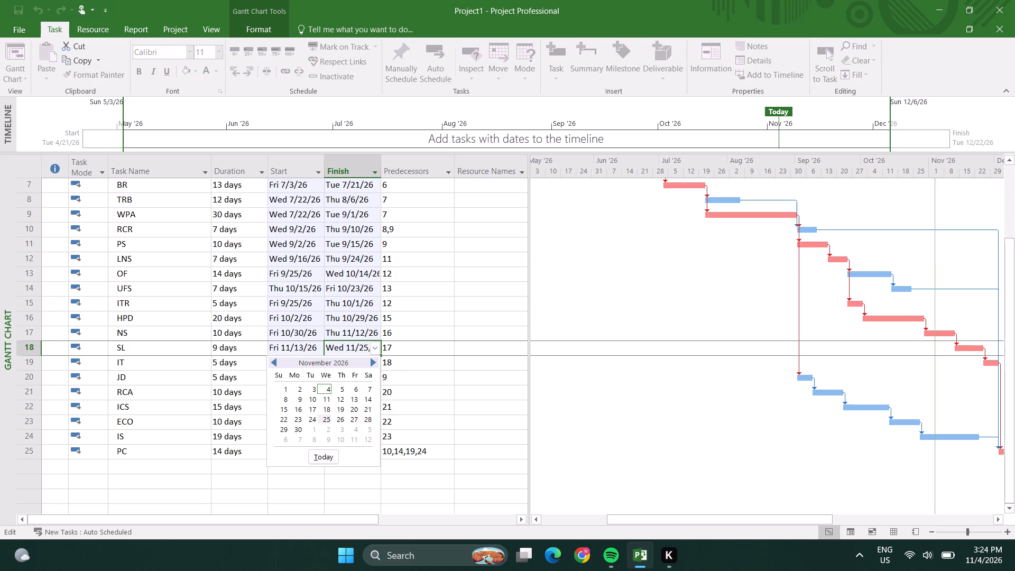
pyautogui.click(343, 439)
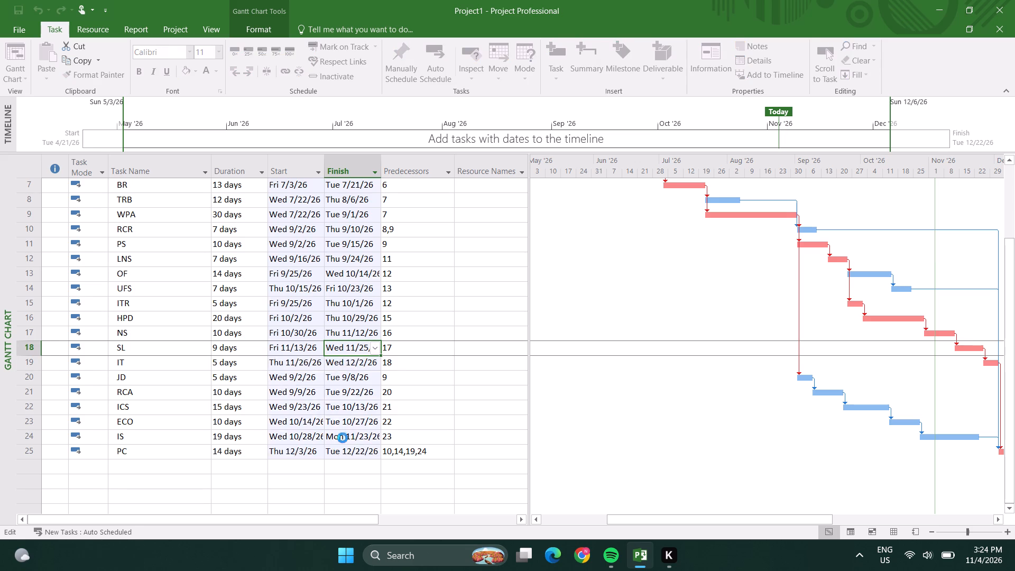
# Set task PC's finish date to February 6, 2027, and accept moving it to the previous working day, Friday 2/5/27.
pyautogui.scroll(-2, 350, 401)
pyautogui.click(360, 360)
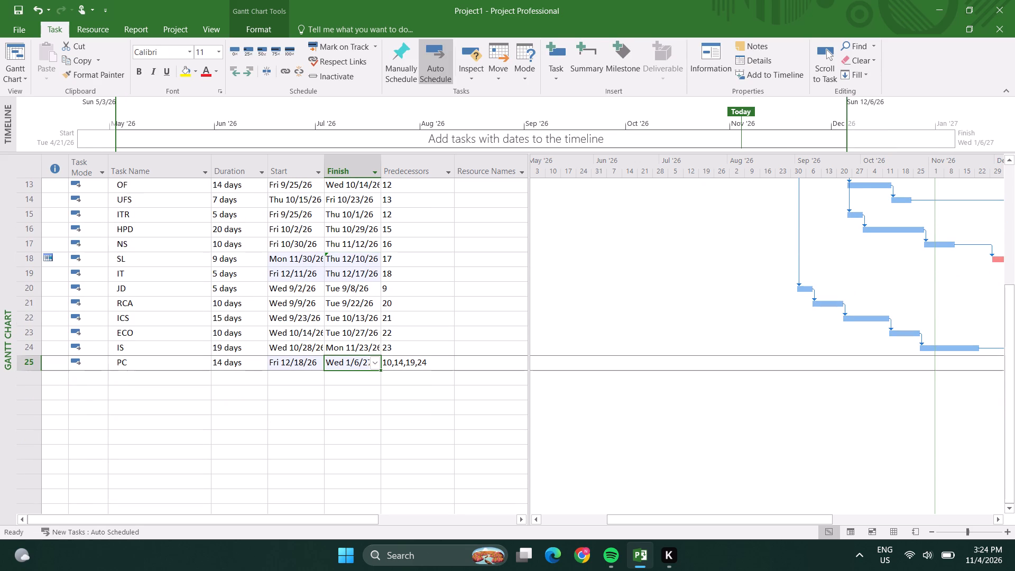
pyautogui.click(361, 365)
pyautogui.click(372, 361)
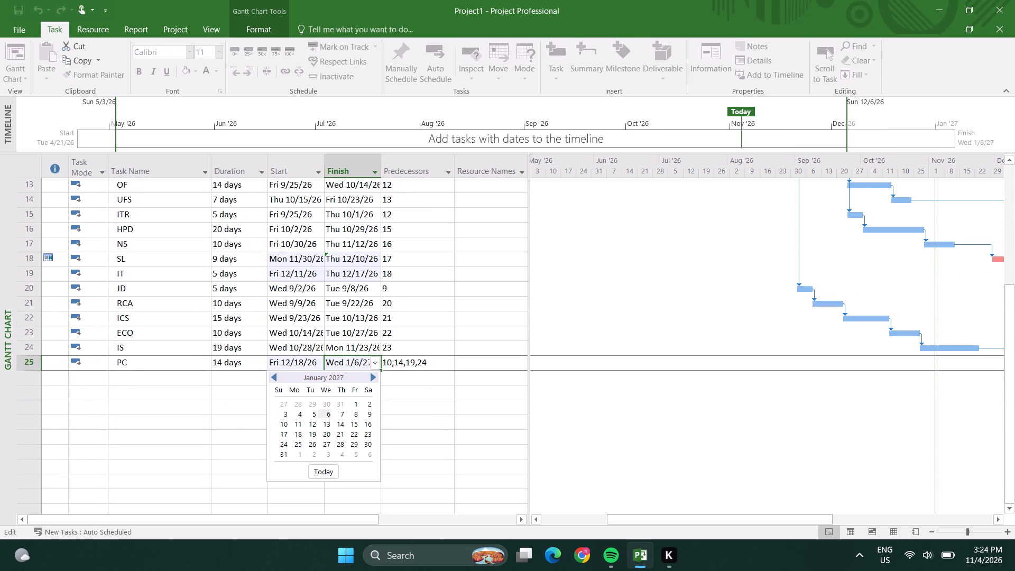
pyautogui.click(371, 454)
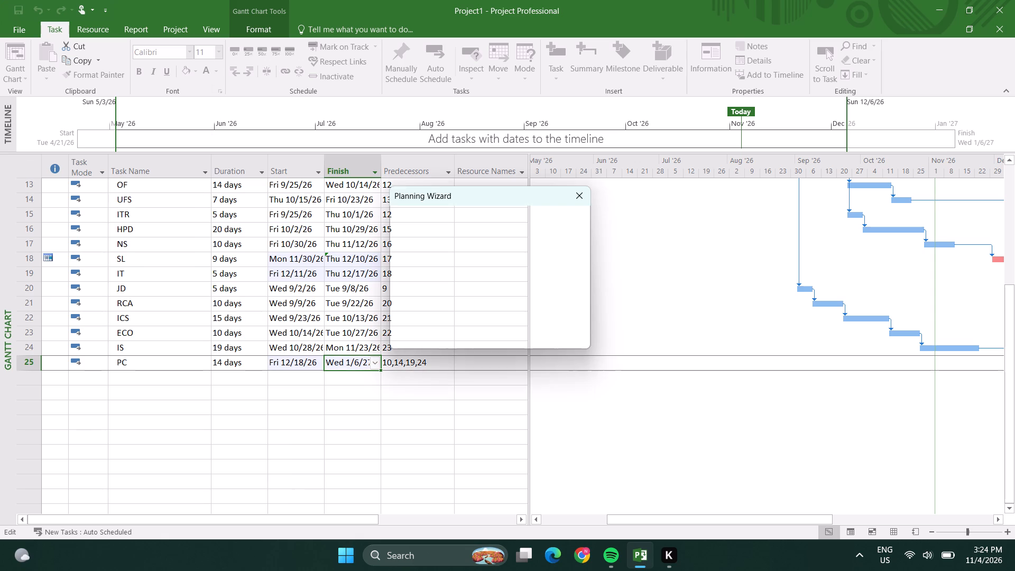
pyautogui.scroll(1, 368, 435)
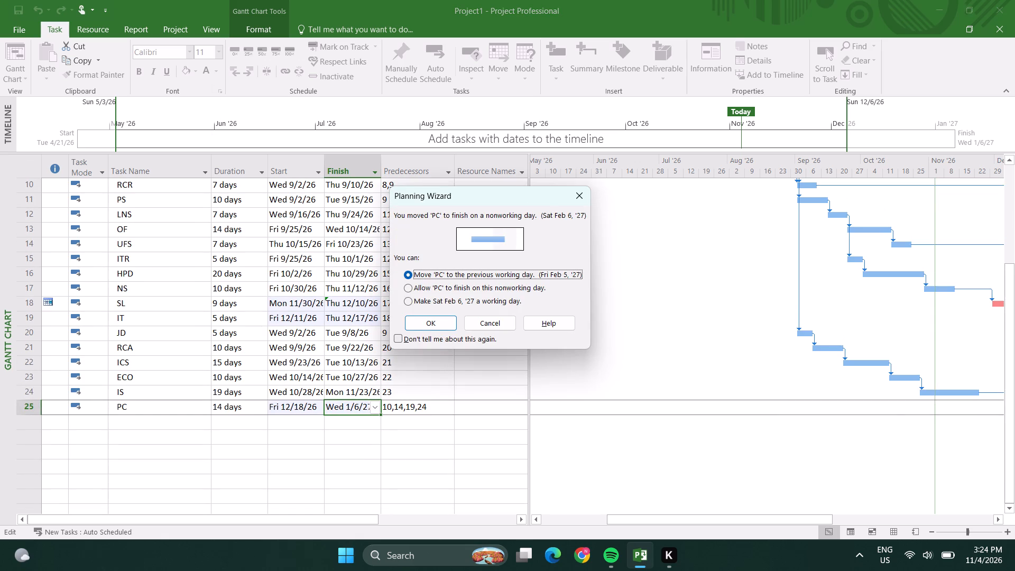
pyautogui.click(437, 327)
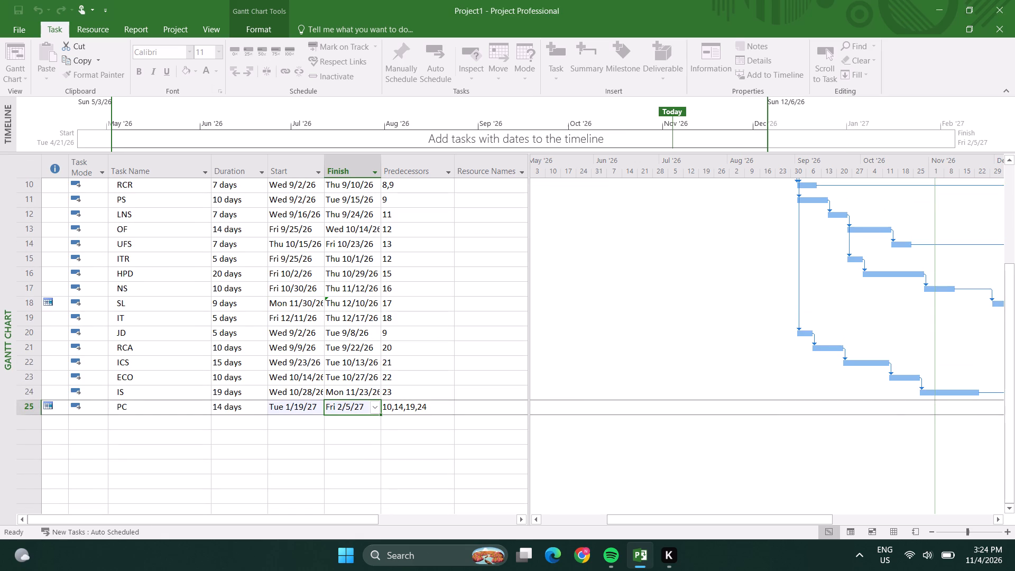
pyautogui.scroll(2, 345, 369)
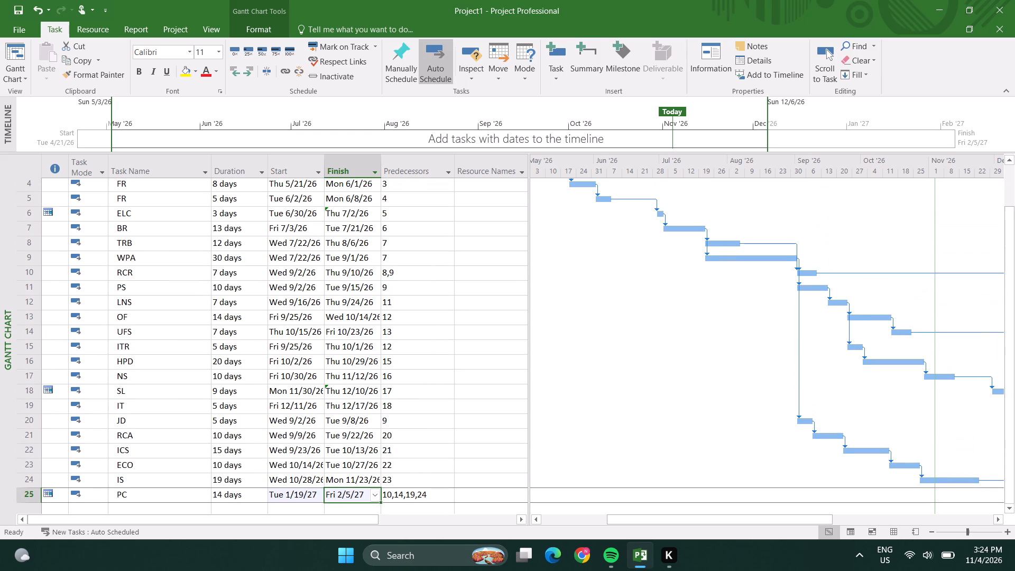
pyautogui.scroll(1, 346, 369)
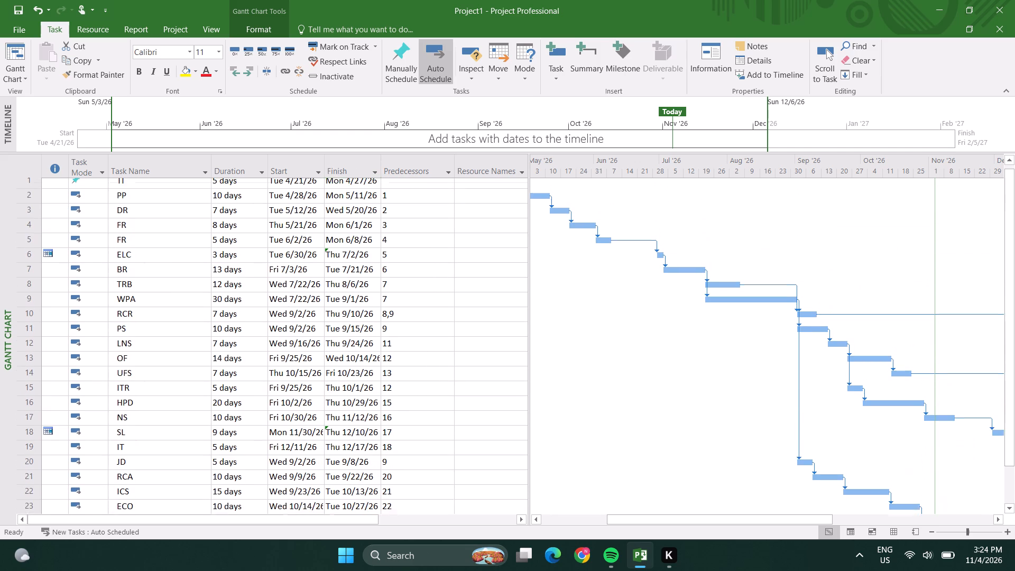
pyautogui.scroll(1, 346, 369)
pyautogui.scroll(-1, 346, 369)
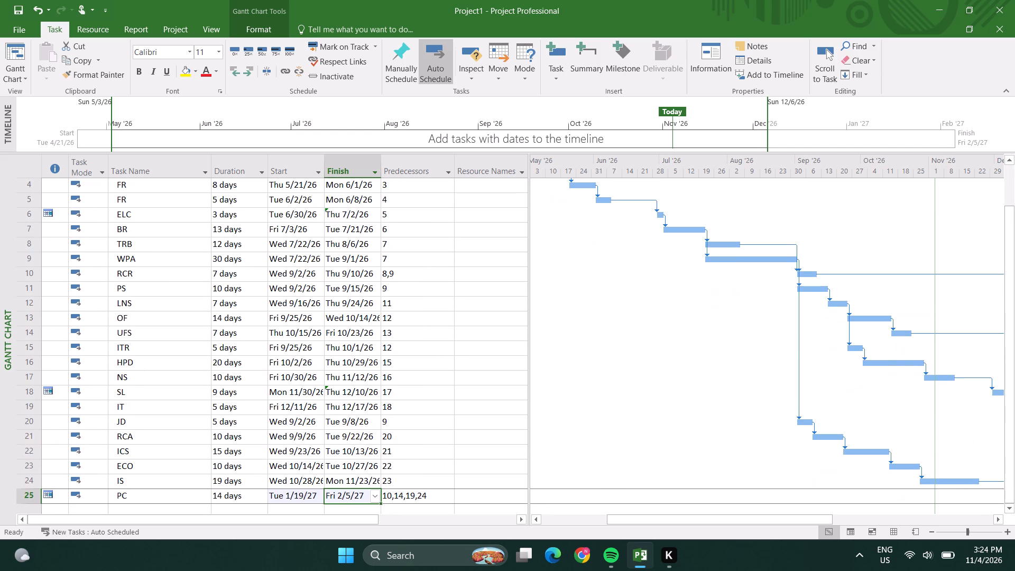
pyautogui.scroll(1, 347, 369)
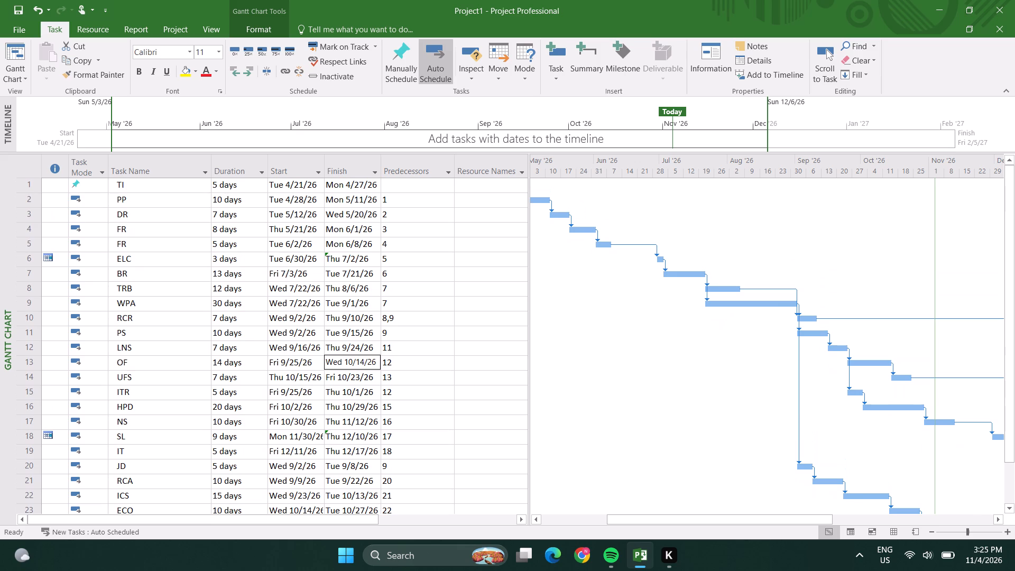
# Set the finish date of task PS to Wednesday 9/30/26.
pyautogui.scroll(2, 347, 369)
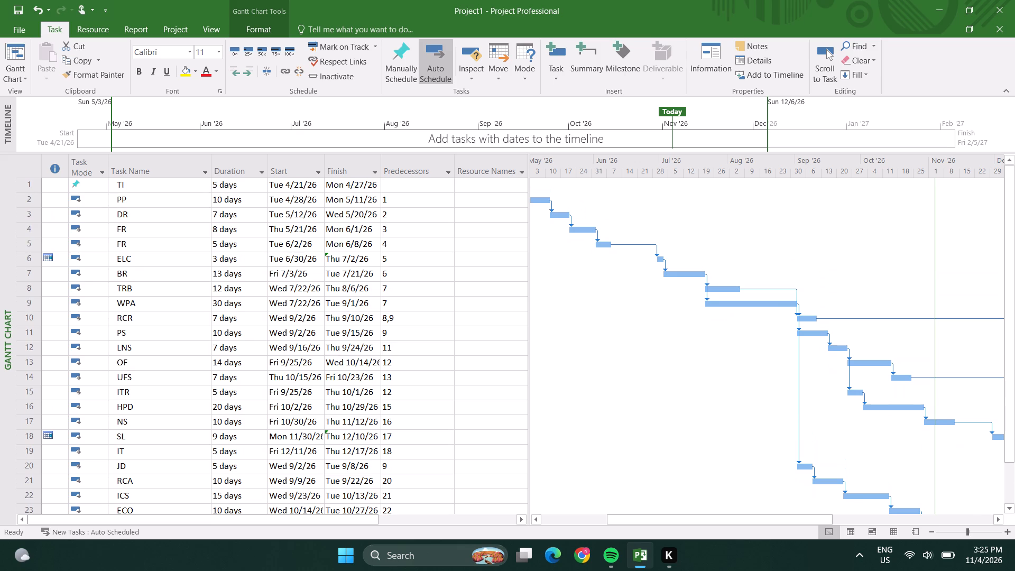
pyautogui.click(356, 343)
pyautogui.click(356, 338)
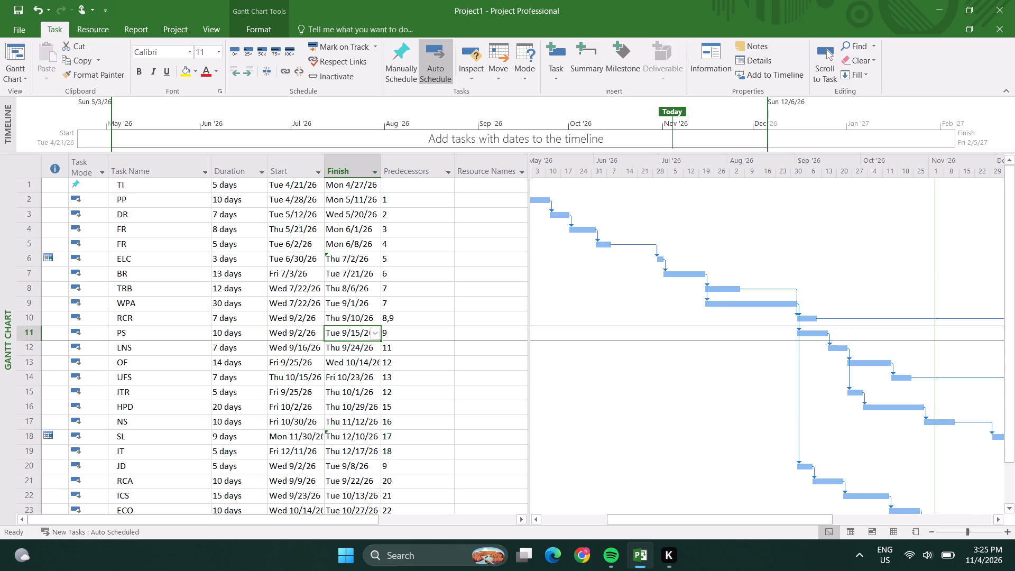
pyautogui.click(375, 332)
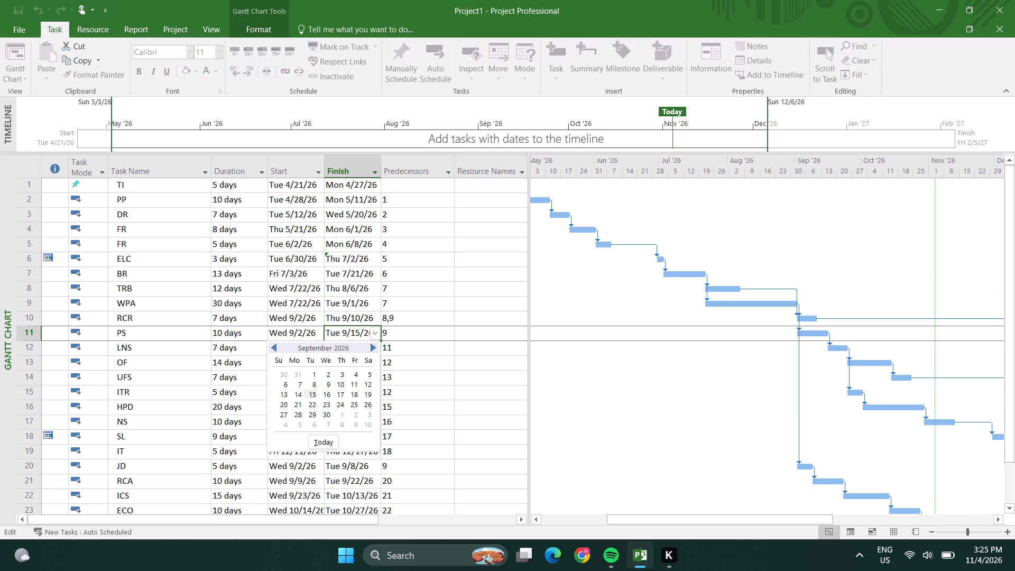
pyautogui.click(329, 413)
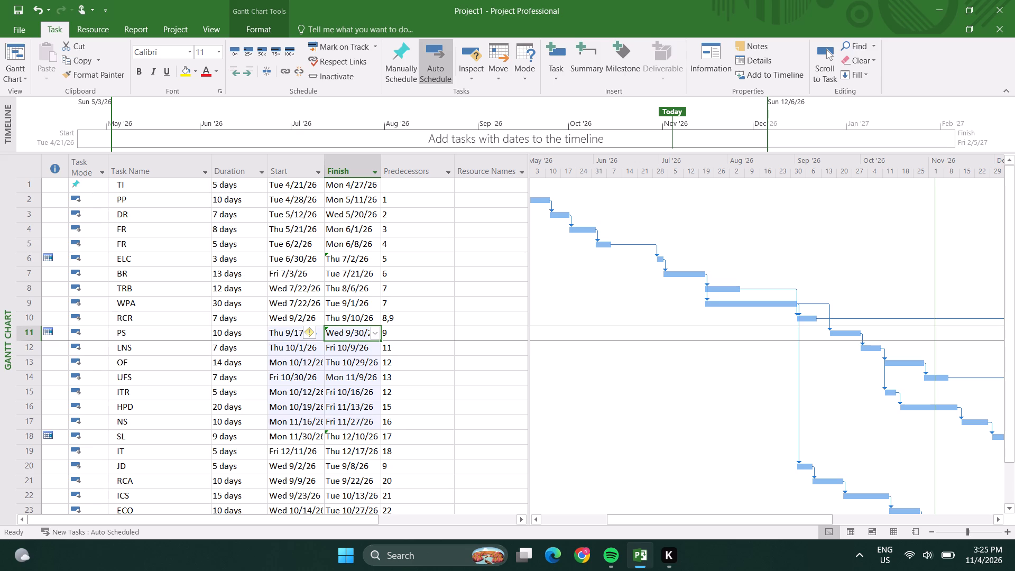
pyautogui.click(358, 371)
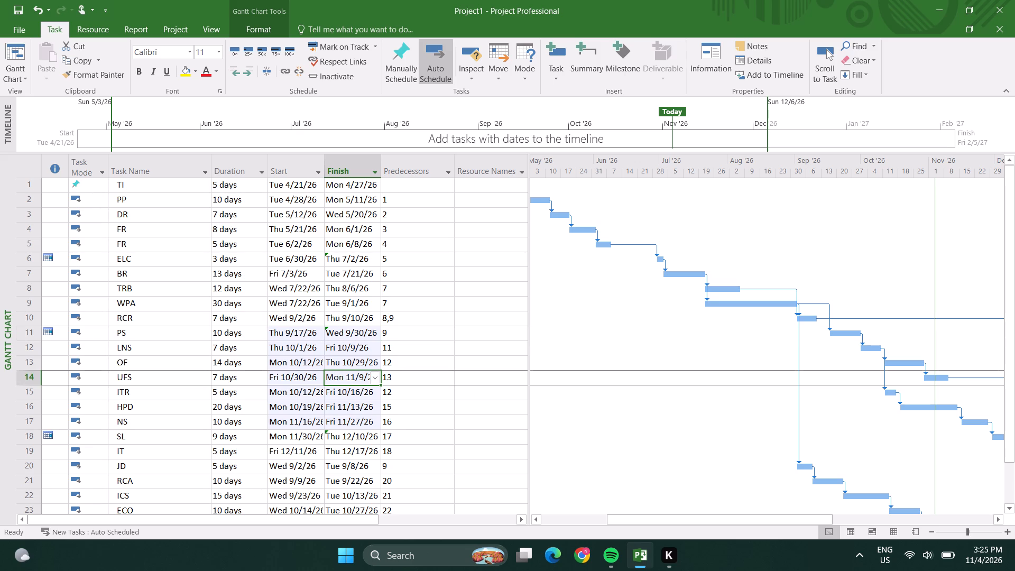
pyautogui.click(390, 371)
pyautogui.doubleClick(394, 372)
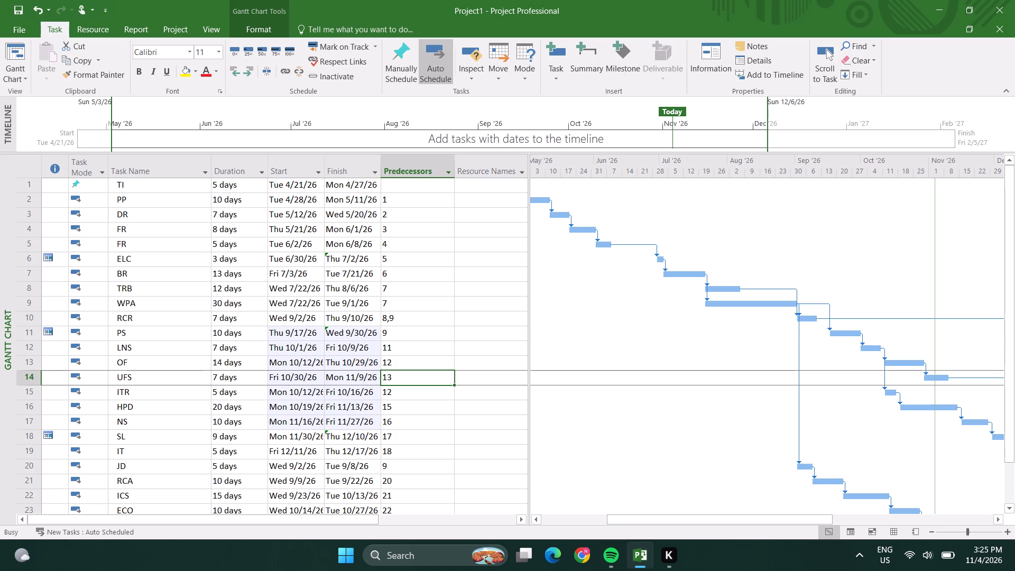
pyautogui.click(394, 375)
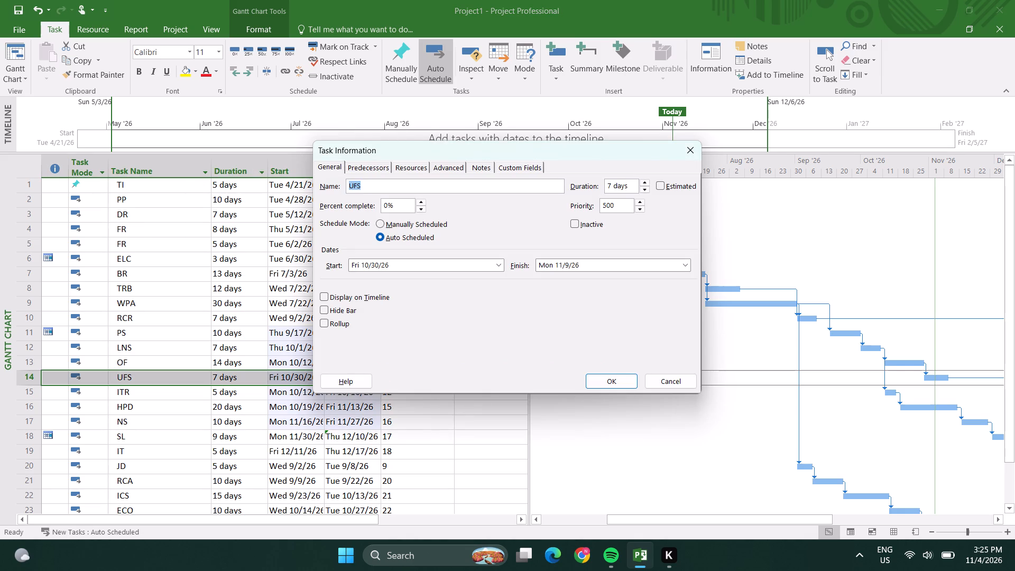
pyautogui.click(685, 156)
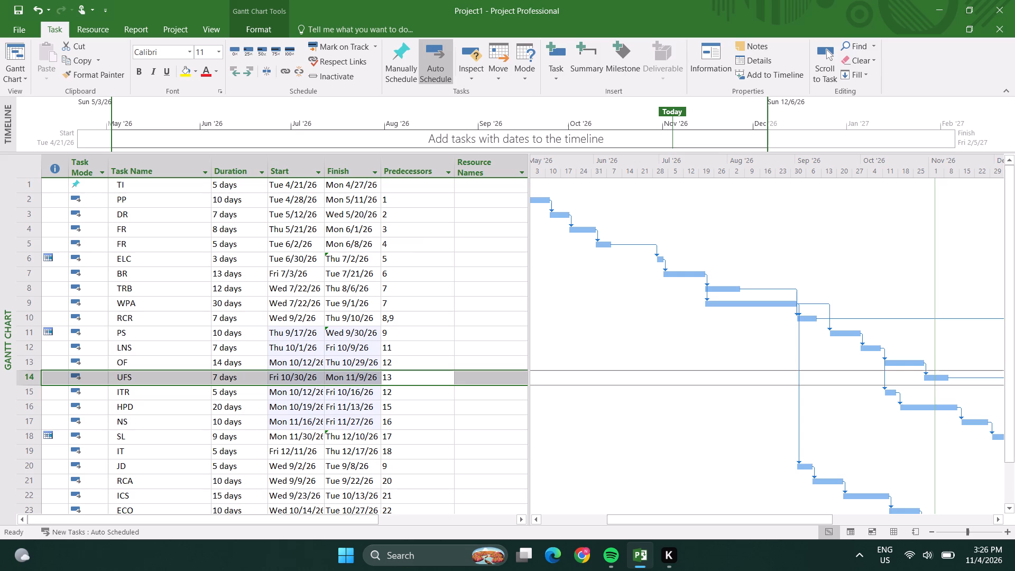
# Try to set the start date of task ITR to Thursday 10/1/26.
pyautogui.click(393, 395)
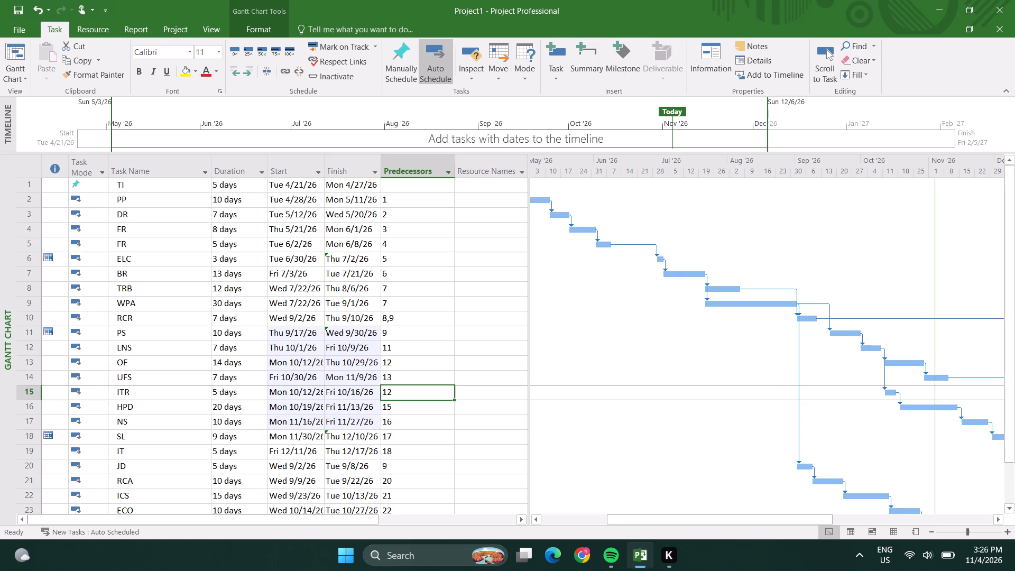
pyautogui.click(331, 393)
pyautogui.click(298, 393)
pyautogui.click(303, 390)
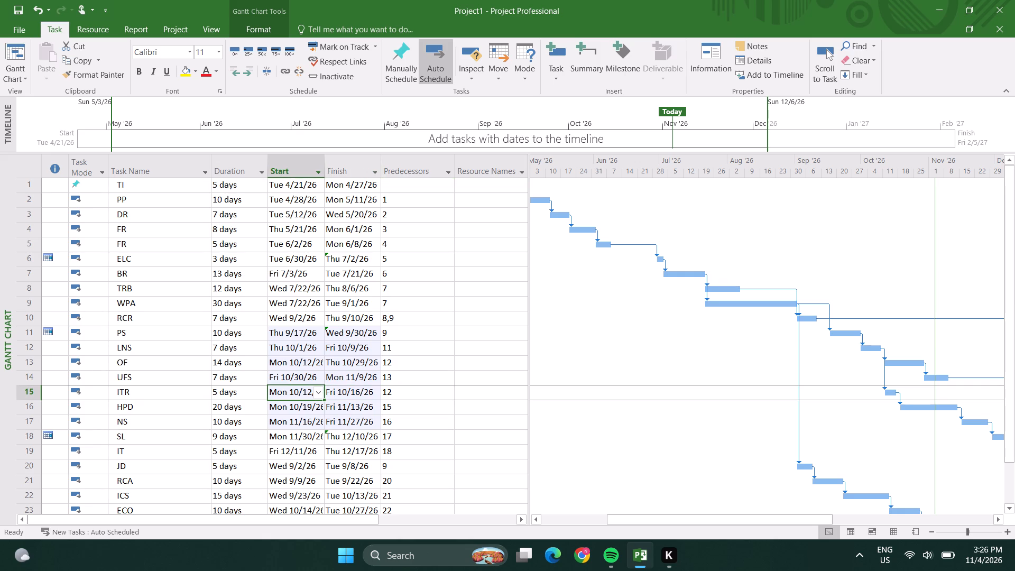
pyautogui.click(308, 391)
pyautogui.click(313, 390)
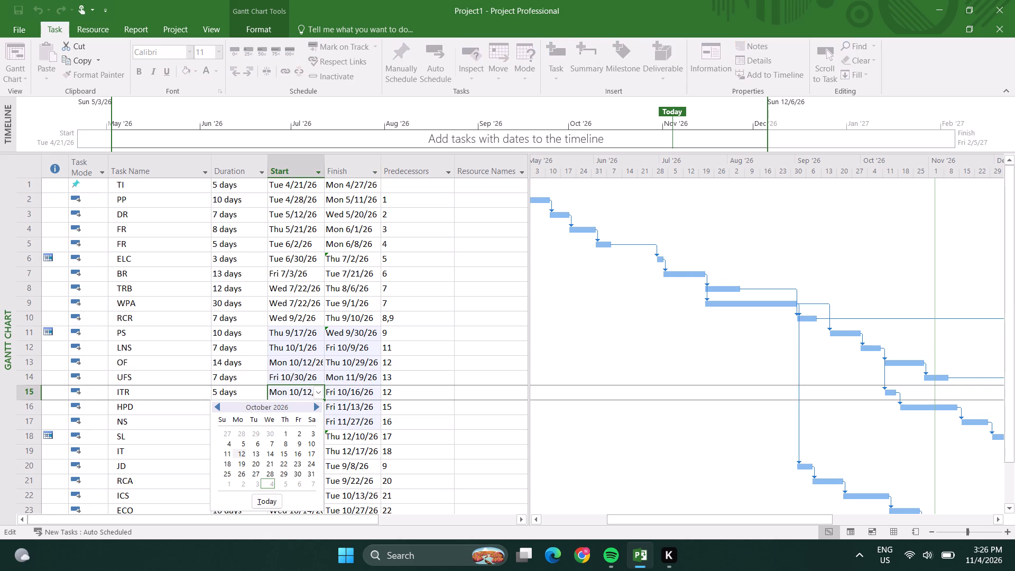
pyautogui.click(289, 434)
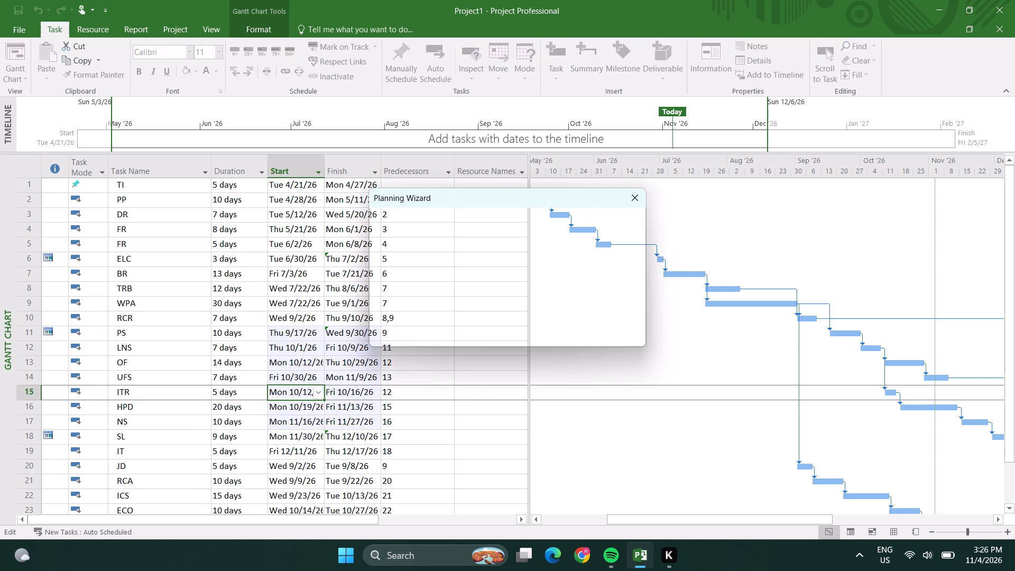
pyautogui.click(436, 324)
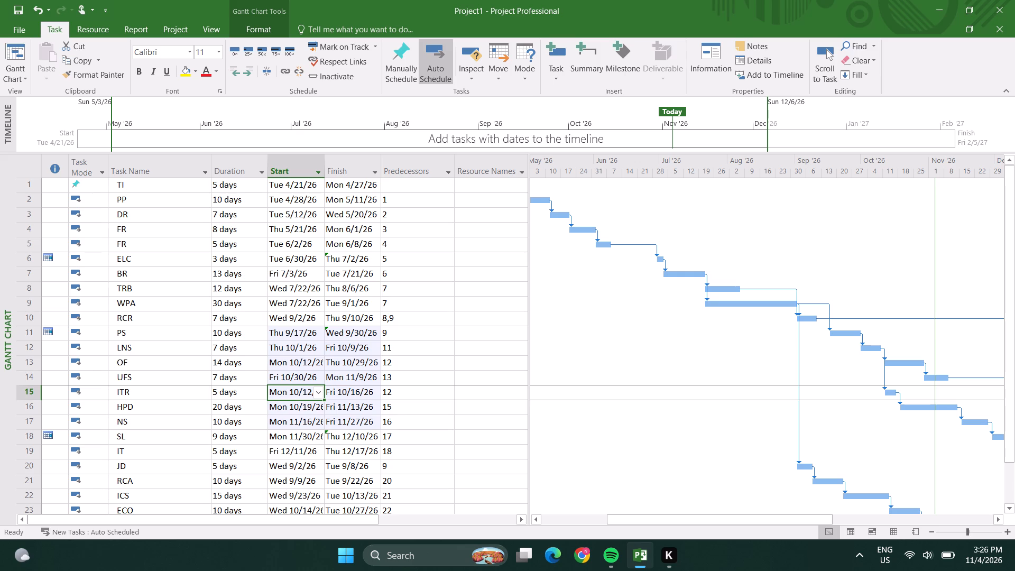
# Set the start date of task PC to Wednesday 1/13/27.
pyautogui.scroll(-3, 299, 409)
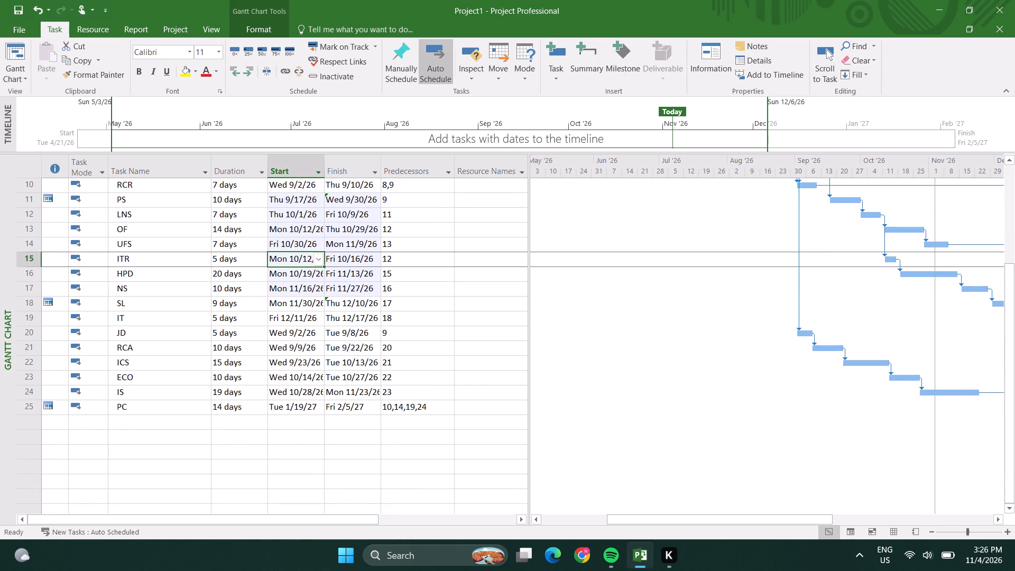
pyautogui.click(293, 408)
pyautogui.click(318, 409)
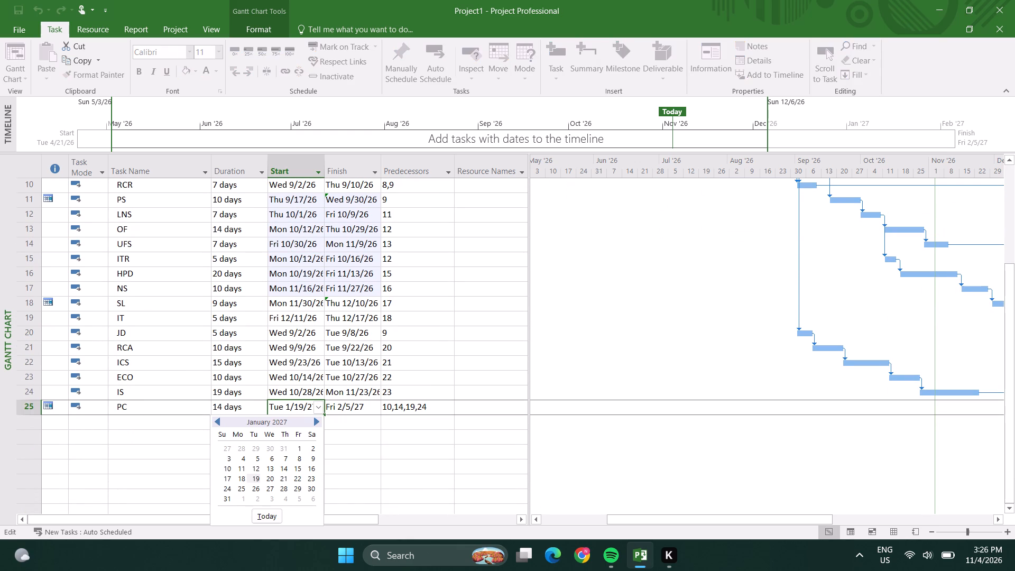
pyautogui.click(270, 469)
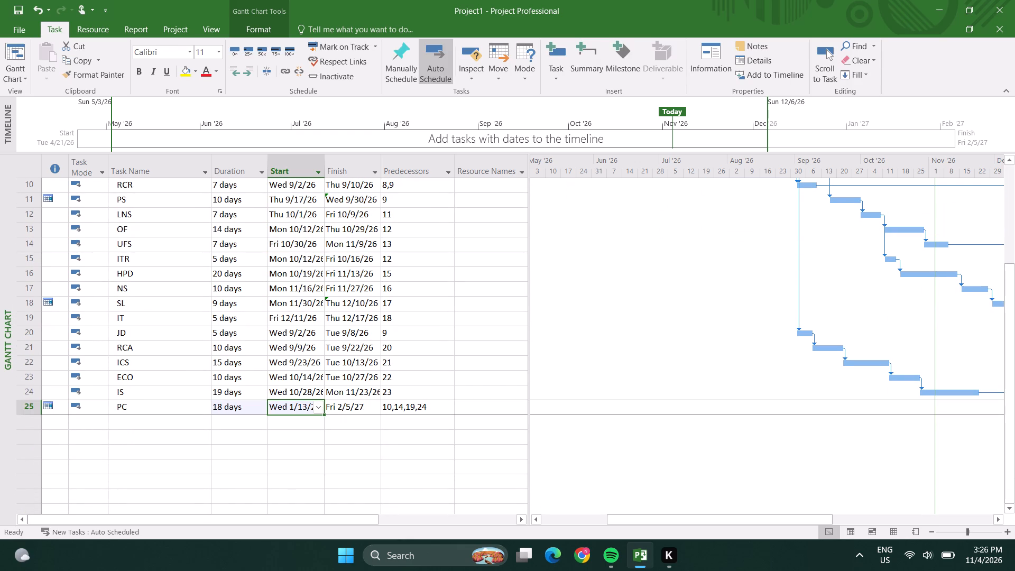
# Set task PS's start date to September 13, 2026, and accept moving it to the next working day, Monday 9/14/26.
pyautogui.click(307, 389)
pyautogui.scroll(3, 298, 377)
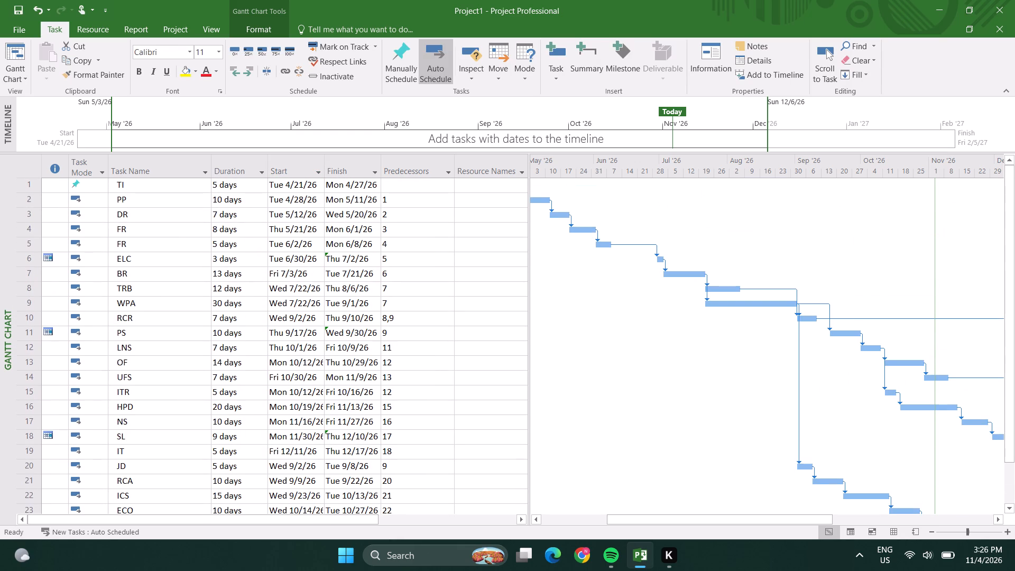
pyautogui.scroll(3, 311, 345)
pyautogui.scroll(6, 296, 291)
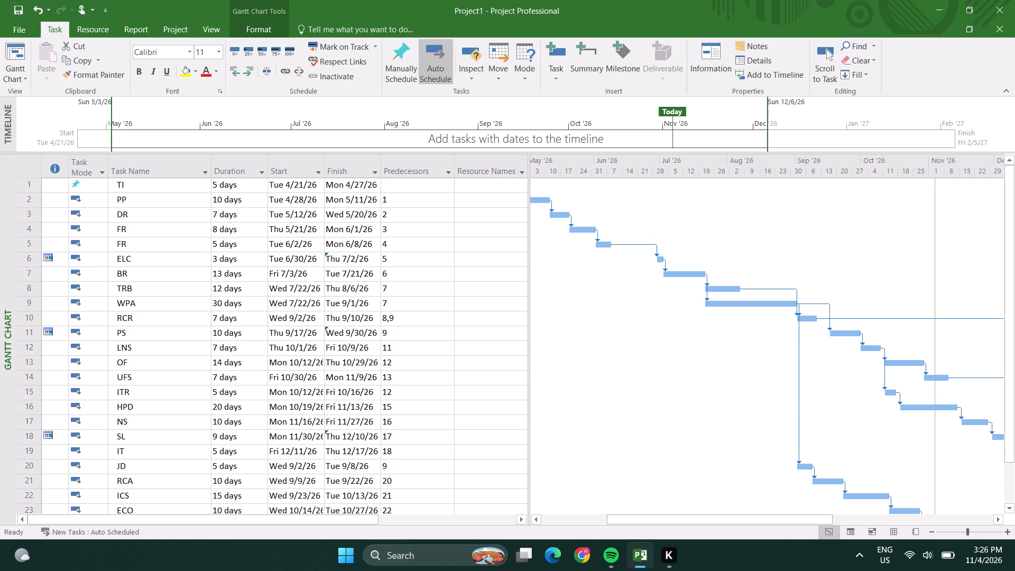
pyautogui.click(294, 333)
pyautogui.click(317, 336)
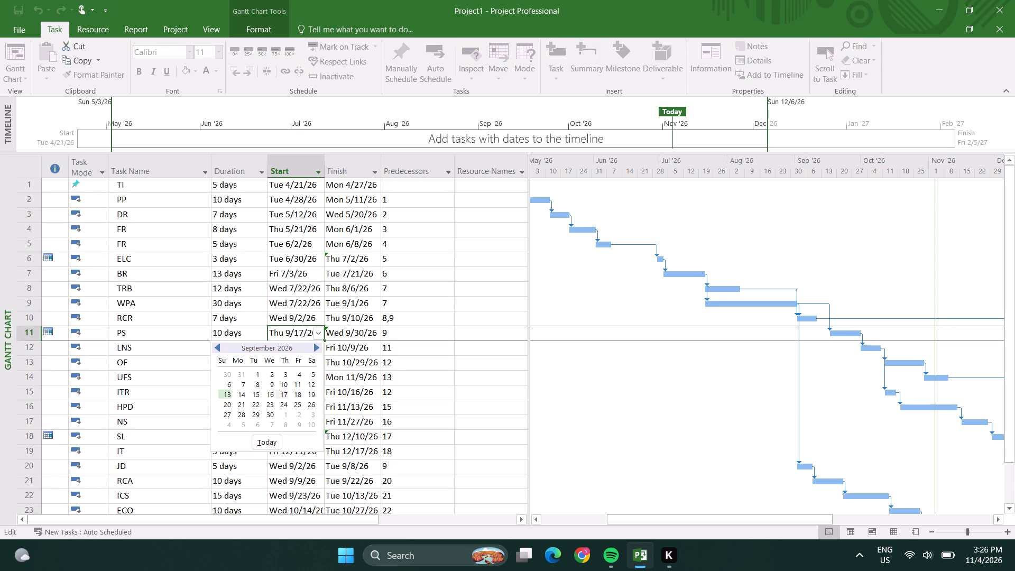
pyautogui.click(228, 392)
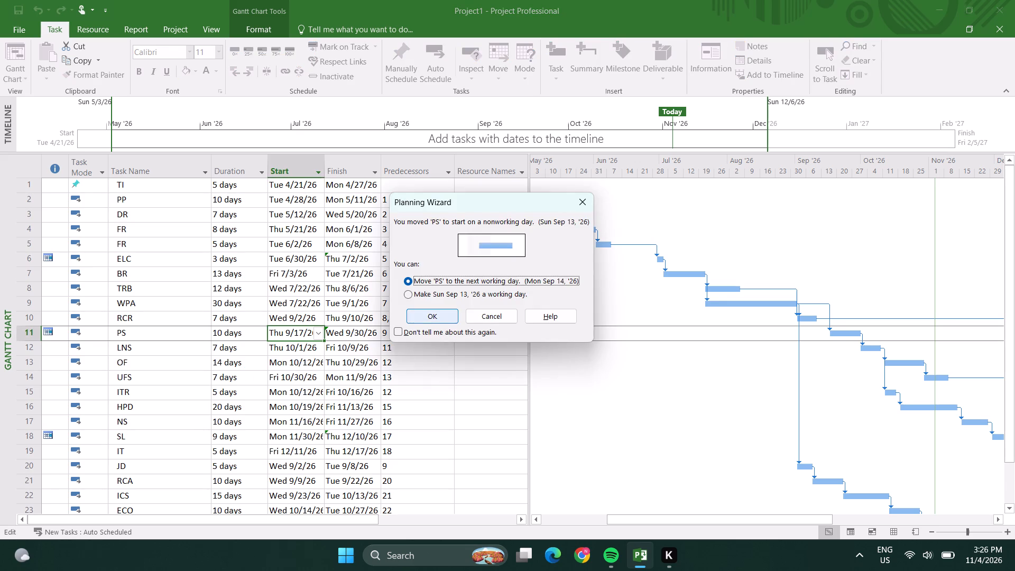
pyautogui.click(410, 317)
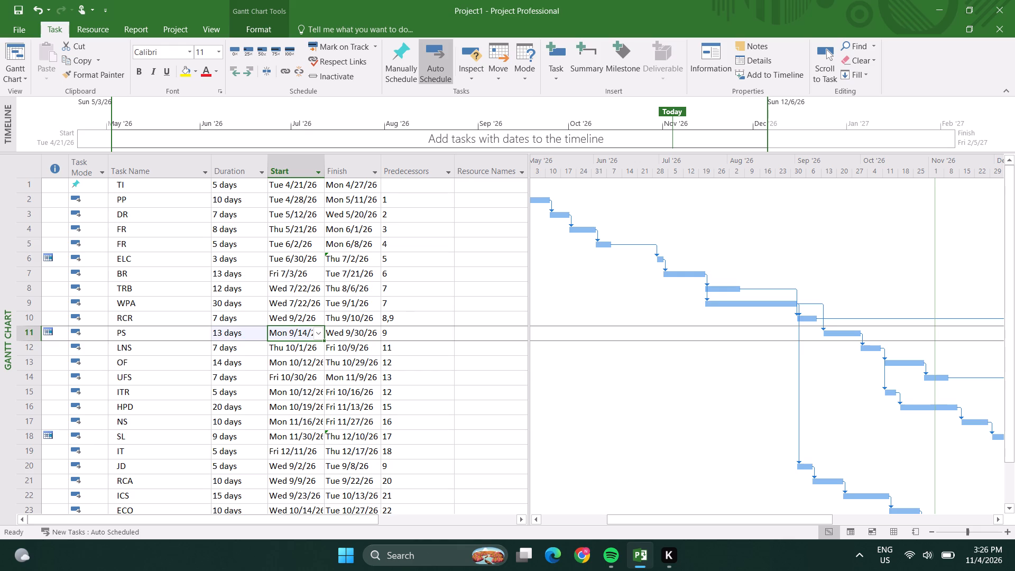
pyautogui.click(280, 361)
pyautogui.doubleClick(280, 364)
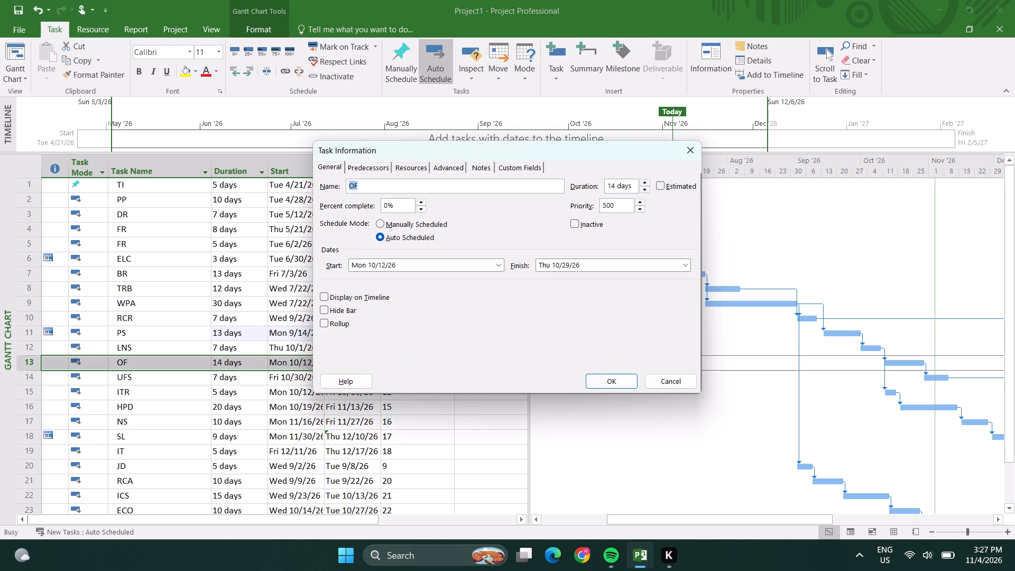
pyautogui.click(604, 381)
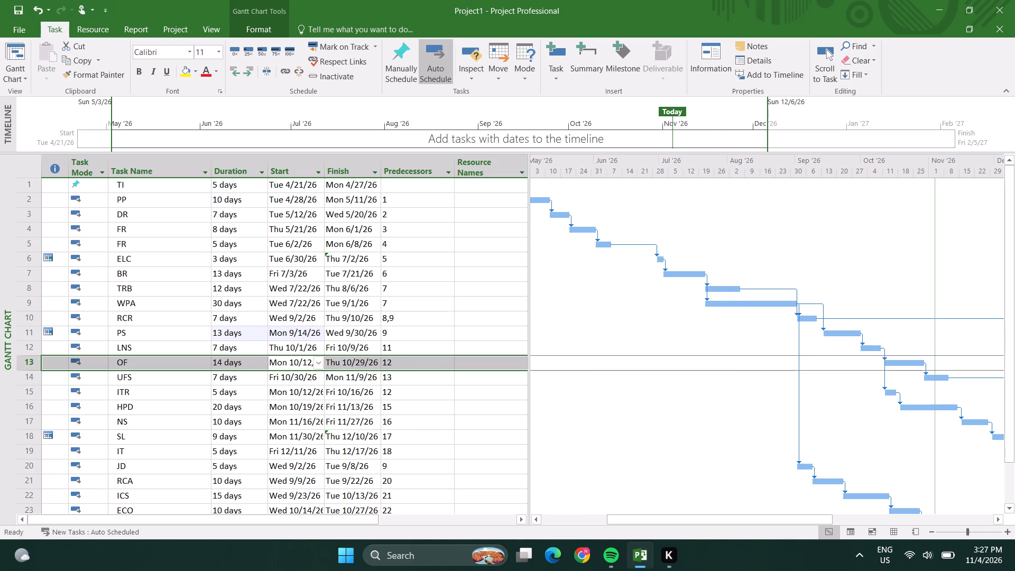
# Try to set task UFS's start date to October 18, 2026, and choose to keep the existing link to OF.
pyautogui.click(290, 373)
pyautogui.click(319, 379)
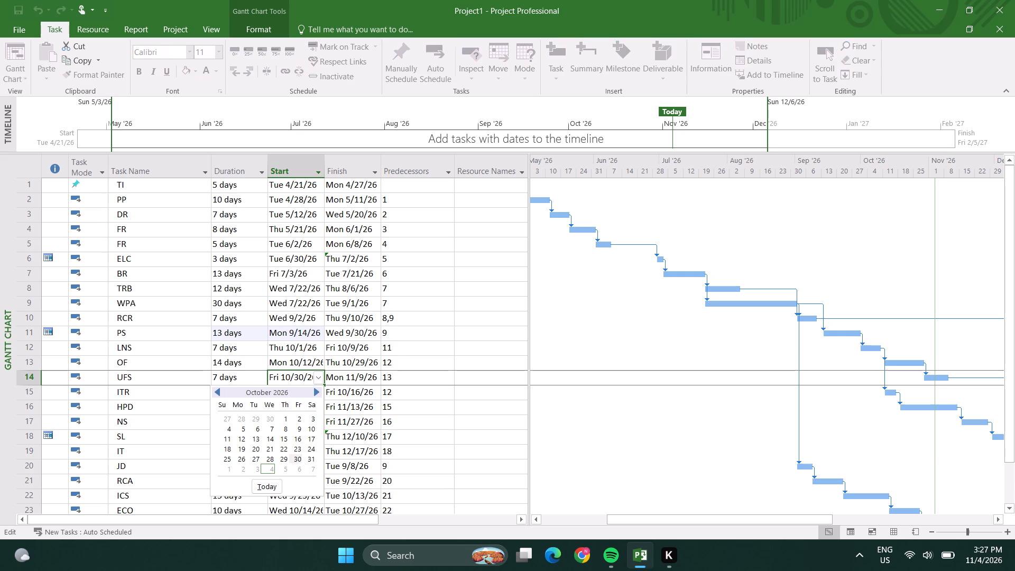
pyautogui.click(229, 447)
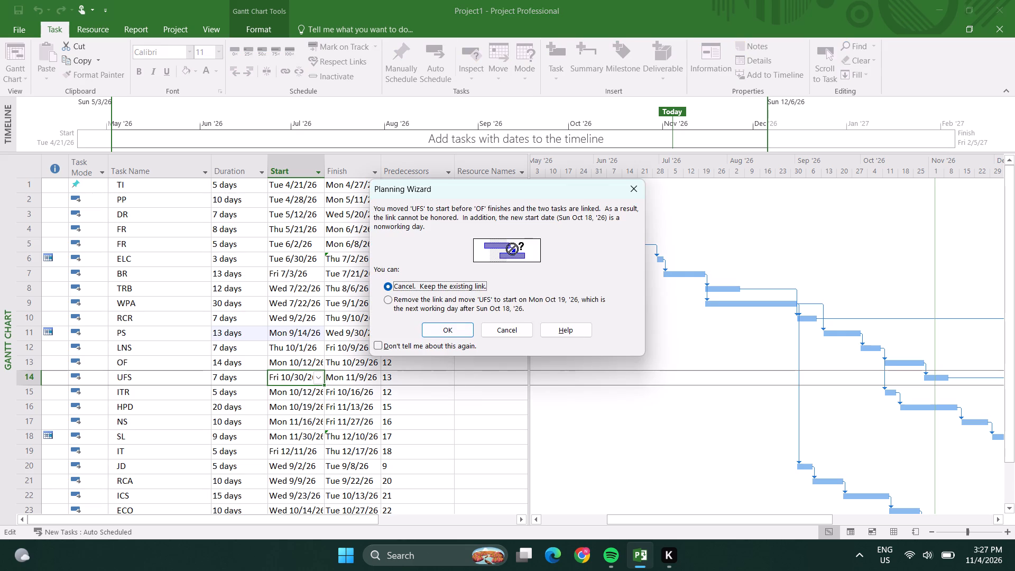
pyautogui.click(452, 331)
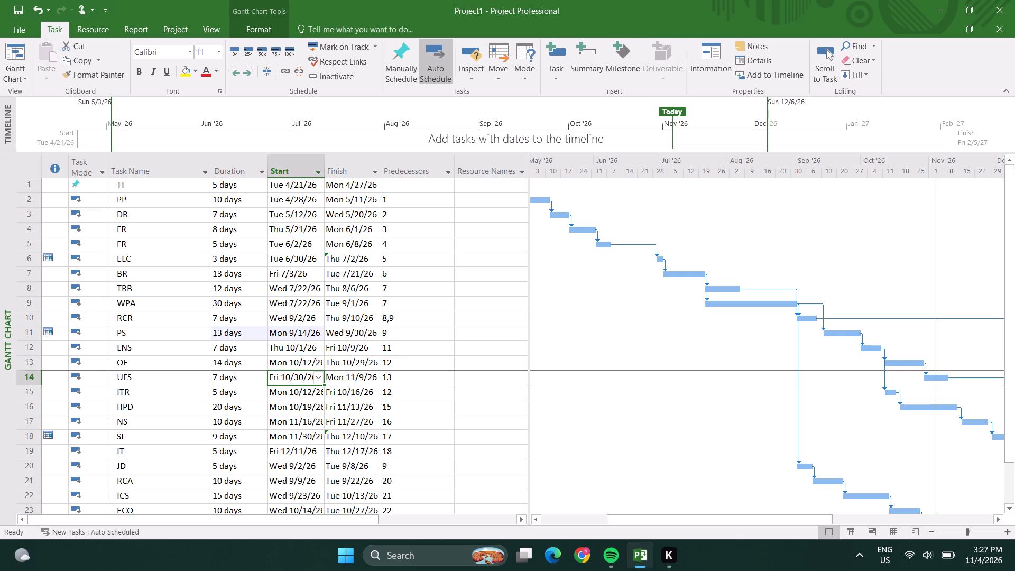
# Set the duration of the second FR task, in row 5, to 9 days.
pyautogui.scroll(3, 260, 310)
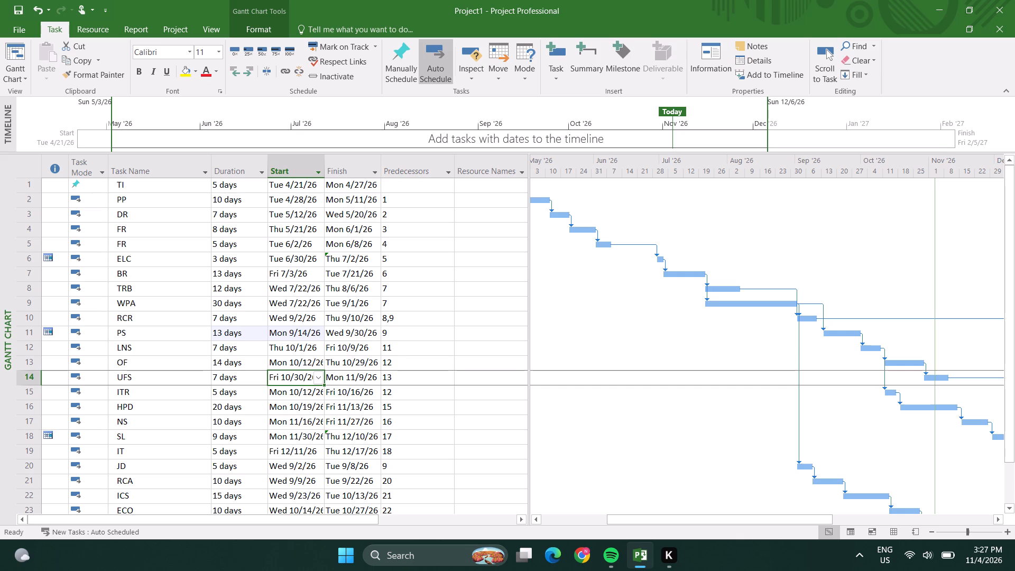
pyautogui.click(252, 247)
pyautogui.click(260, 243)
pyautogui.click(266, 240)
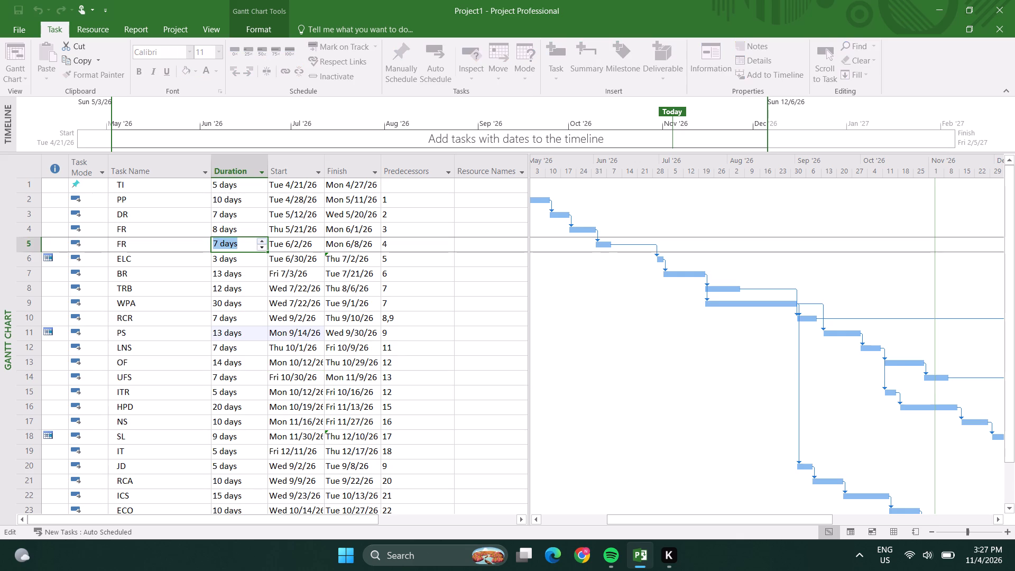
pyautogui.doubleClick(266, 240)
pyautogui.click(239, 267)
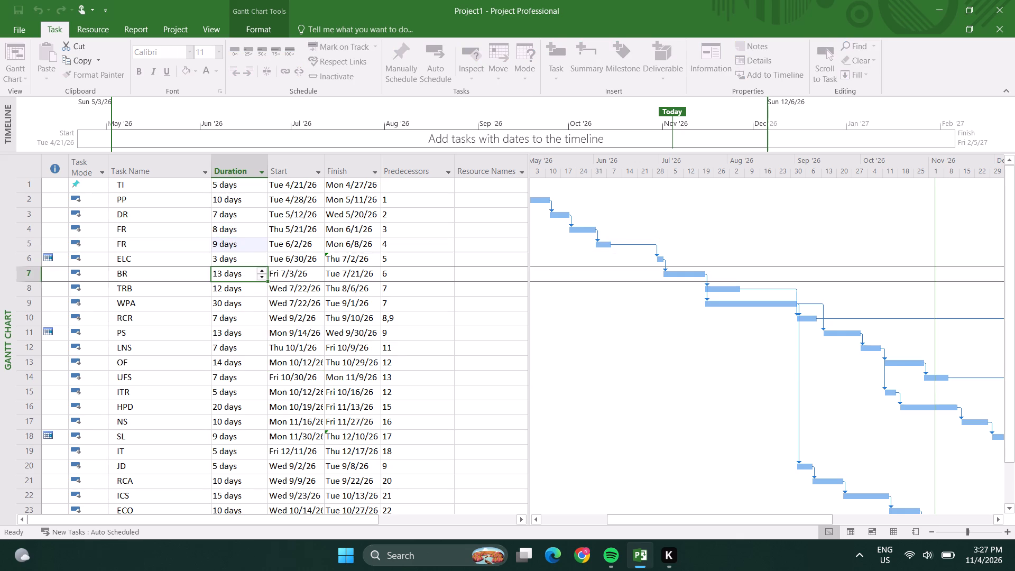
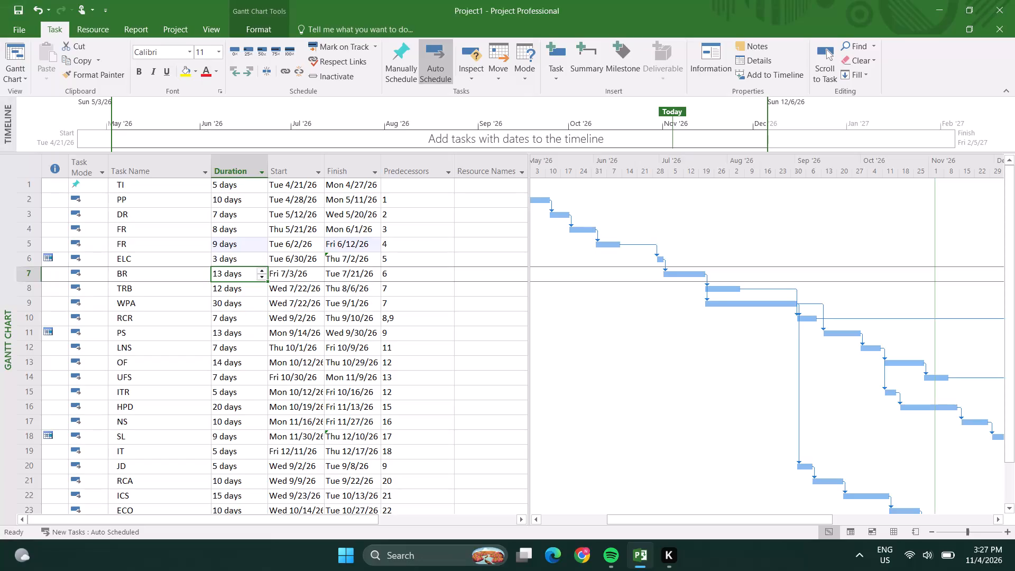
# Set the duration of task WPA in row 9 to 19 days.
pyautogui.doubleClick(234, 299)
pyautogui.tripleClick(263, 303)
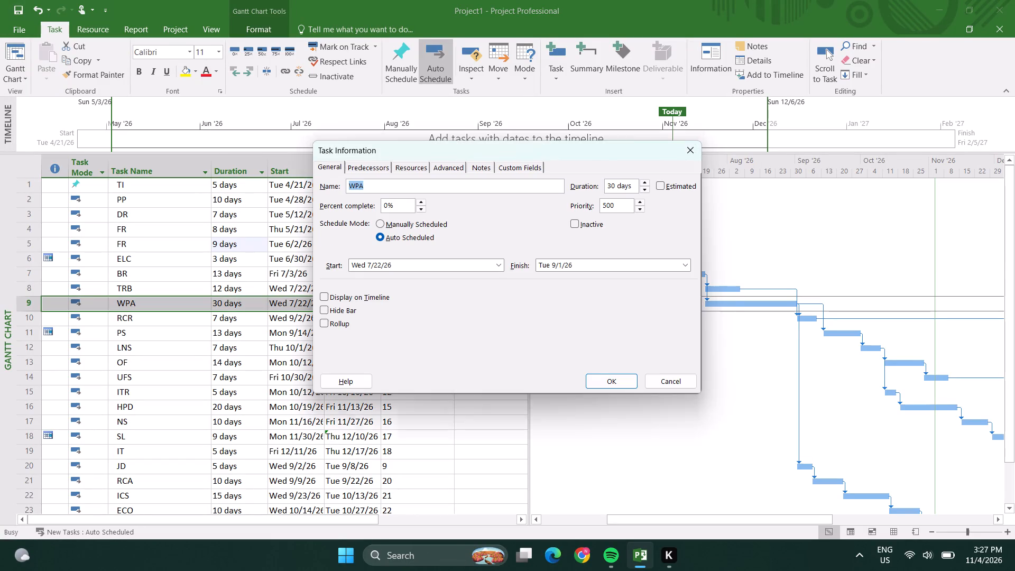
pyautogui.click(598, 383)
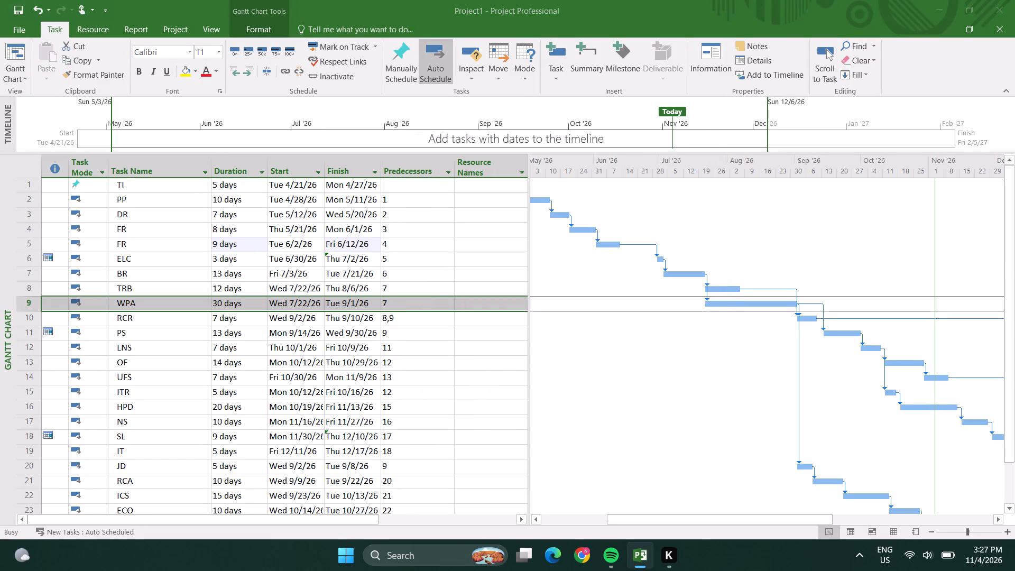
pyautogui.click(264, 306)
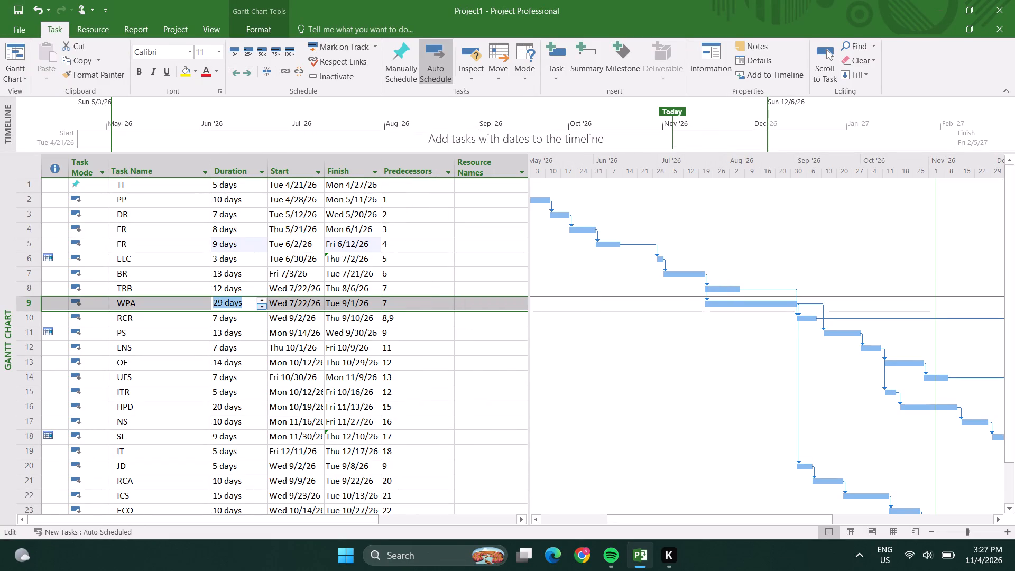
pyautogui.click(264, 306)
pyautogui.doubleClick(264, 306)
pyautogui.tripleClick(264, 306)
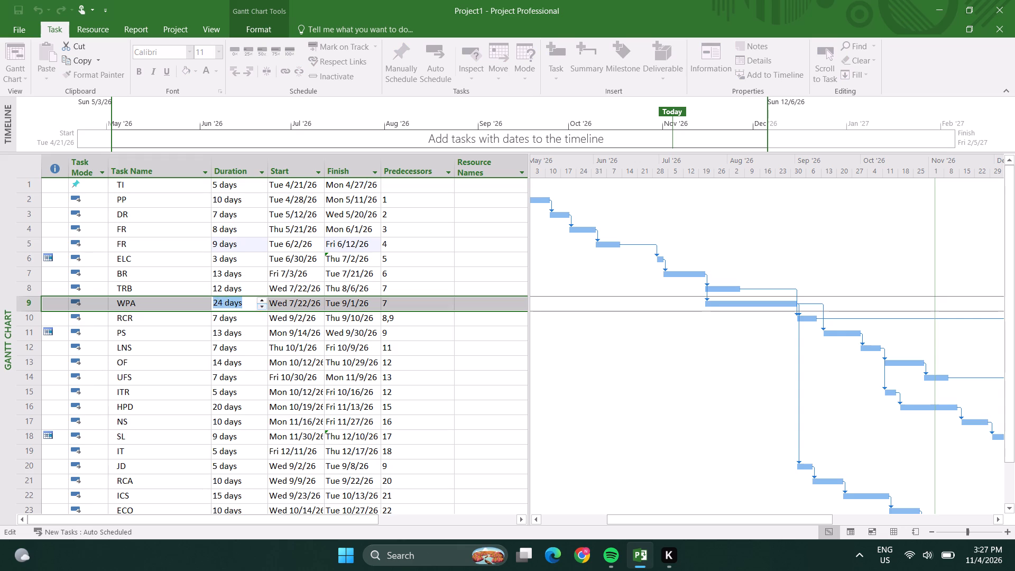
pyautogui.tripleClick(264, 306)
pyautogui.click(264, 306)
pyautogui.click(243, 318)
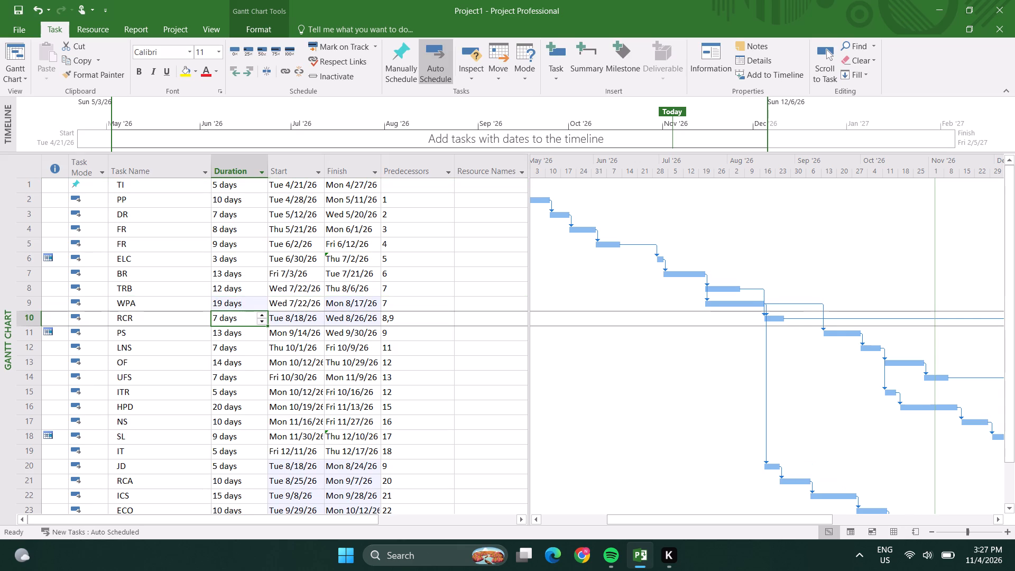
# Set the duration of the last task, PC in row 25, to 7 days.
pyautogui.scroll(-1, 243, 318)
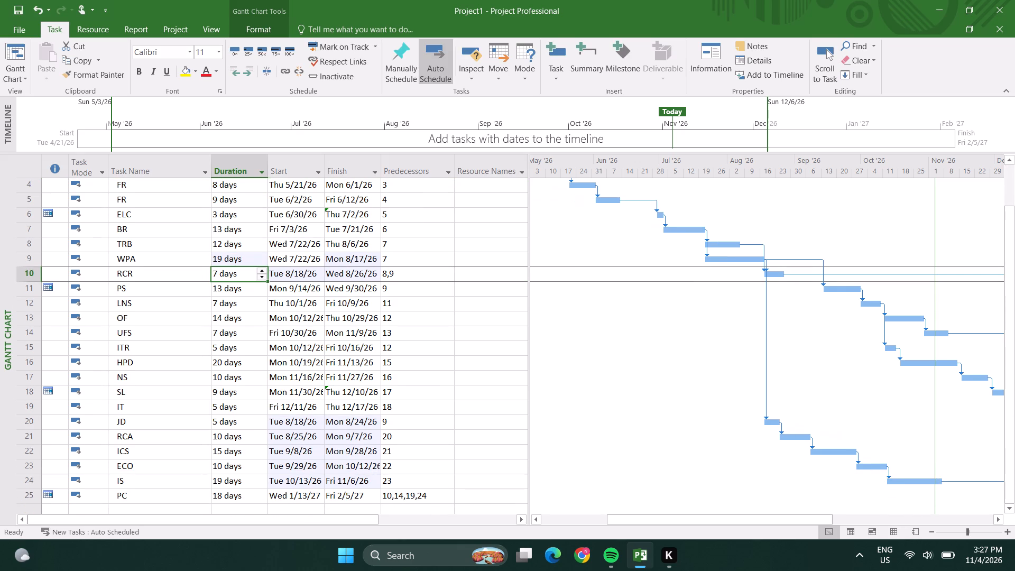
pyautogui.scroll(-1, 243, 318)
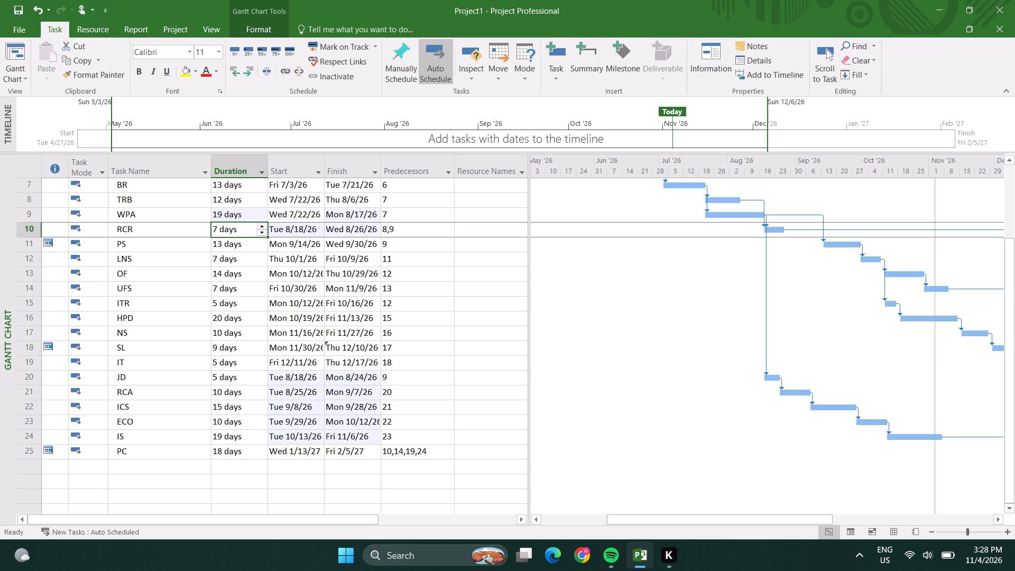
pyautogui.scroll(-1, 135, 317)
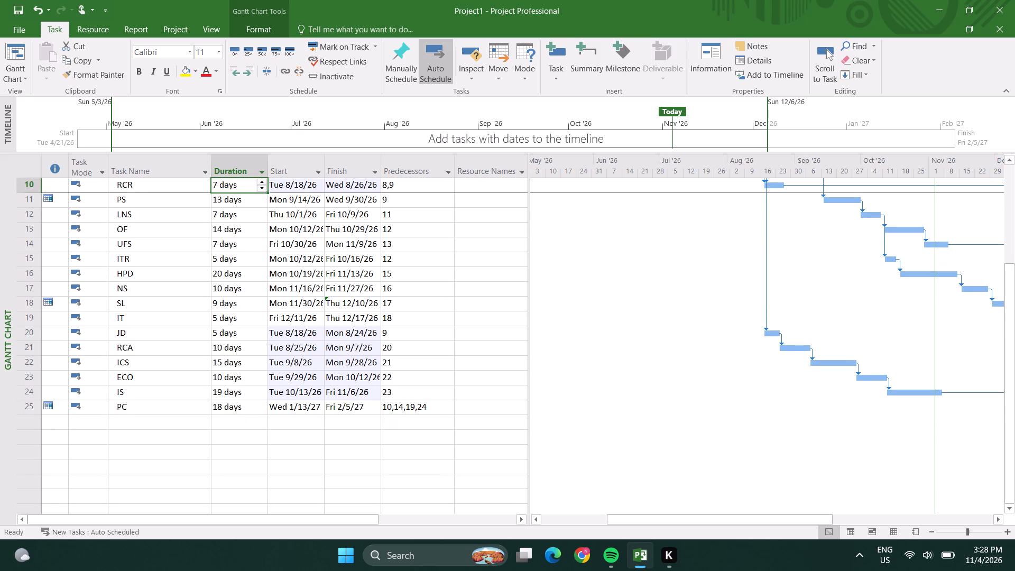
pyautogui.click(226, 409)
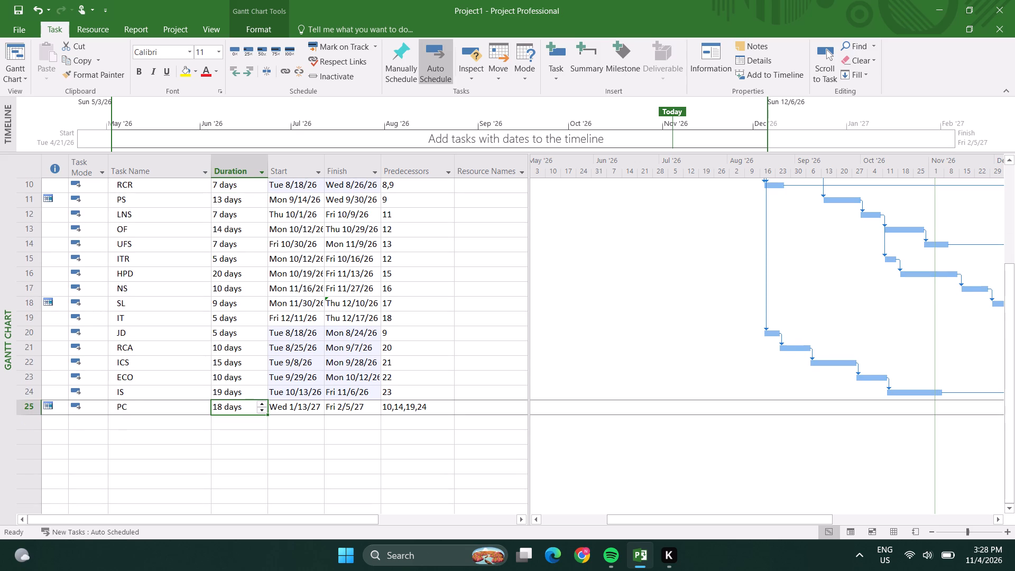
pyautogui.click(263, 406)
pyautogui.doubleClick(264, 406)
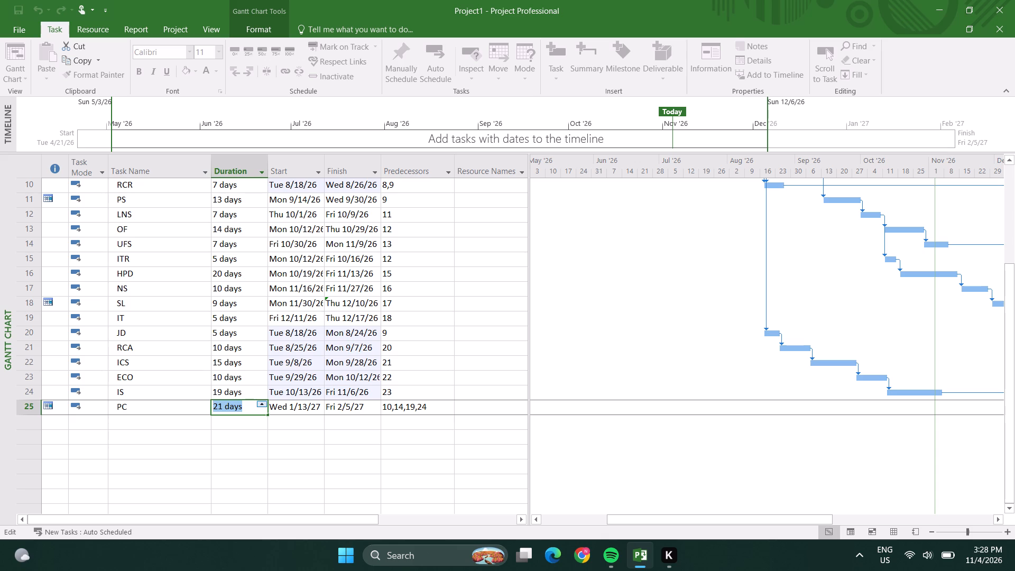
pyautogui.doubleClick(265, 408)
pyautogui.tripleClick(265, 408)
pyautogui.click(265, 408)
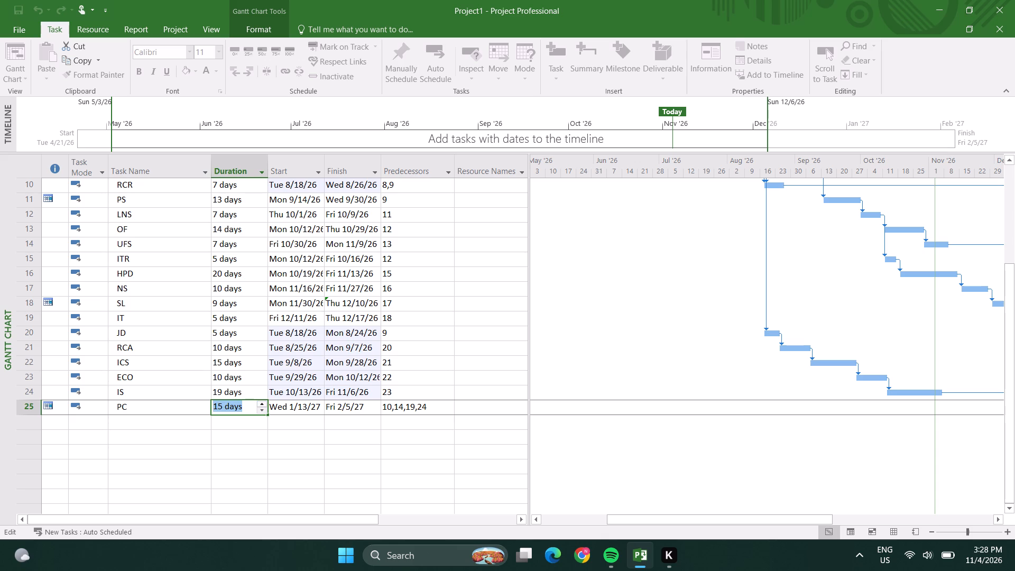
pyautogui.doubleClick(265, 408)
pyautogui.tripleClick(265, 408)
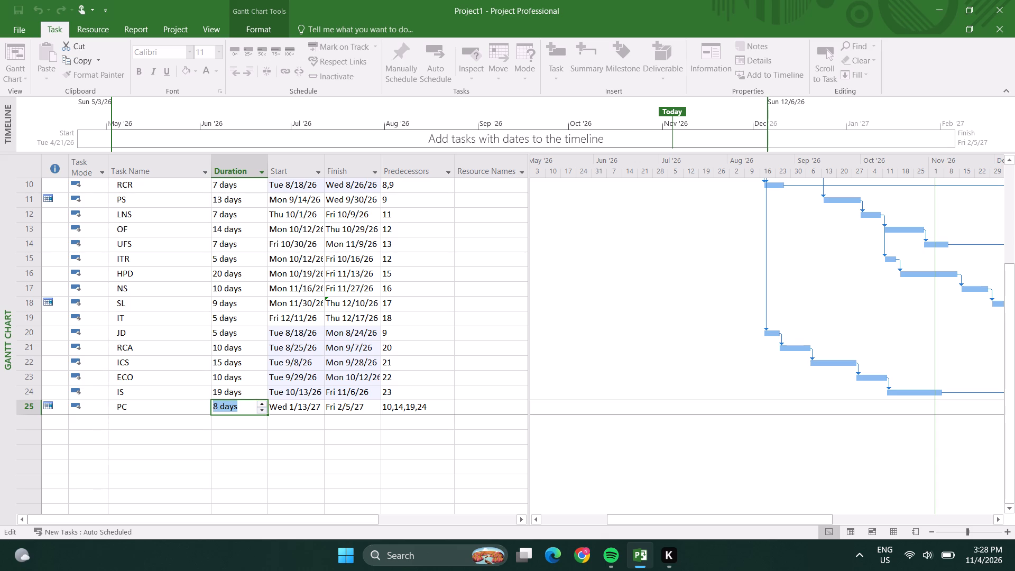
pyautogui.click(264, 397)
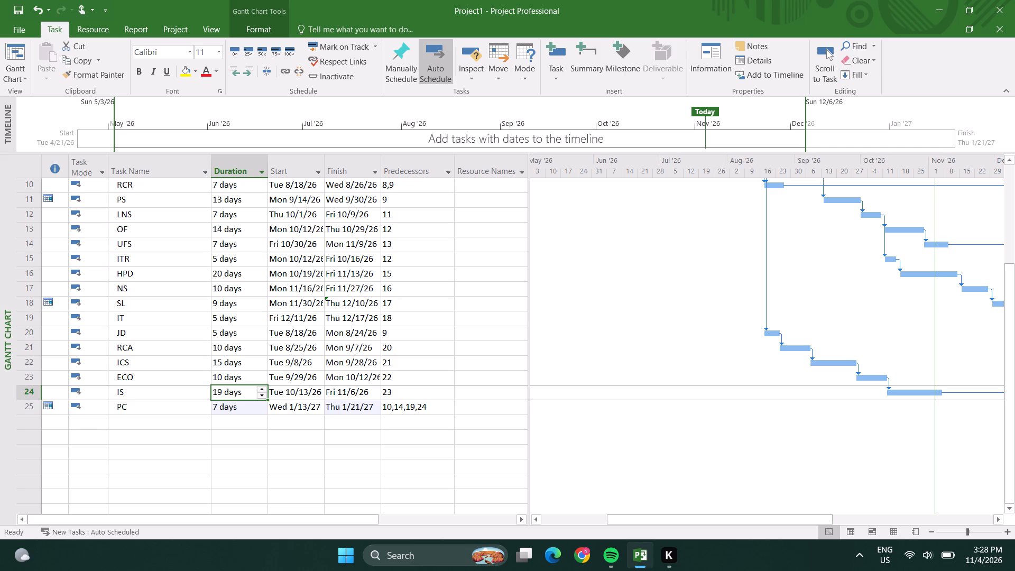
# Set the duration of task IS in row 24 to 42 days.
pyautogui.tripleClick(262, 390)
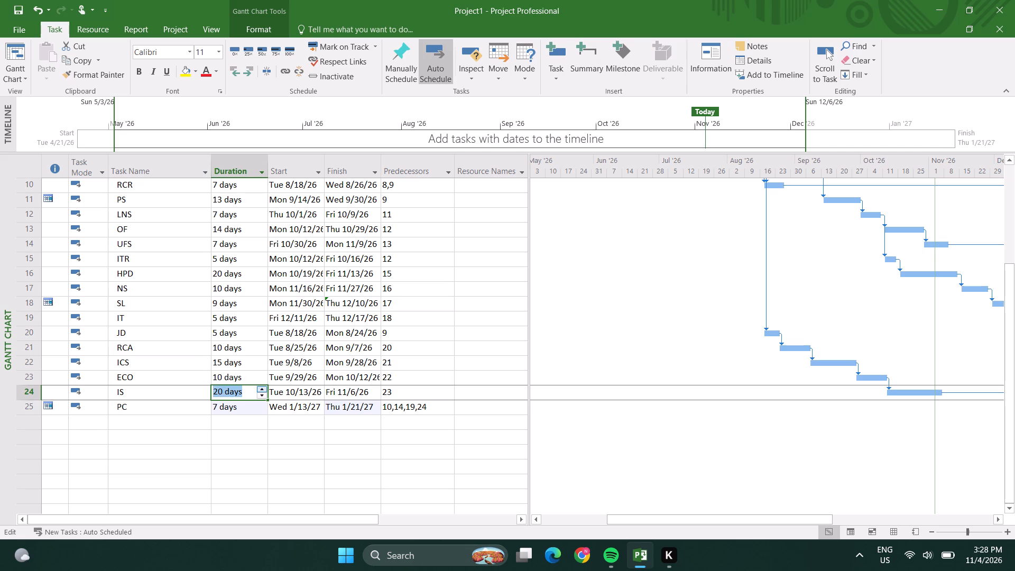
pyautogui.tripleClick(261, 390)
pyautogui.doubleClick(261, 390)
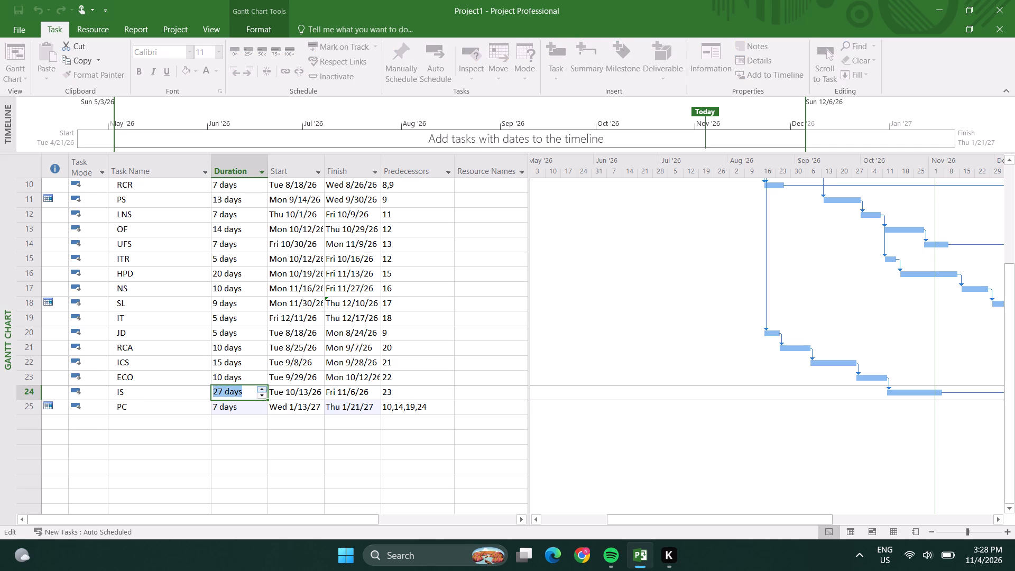
pyautogui.doubleClick(261, 390)
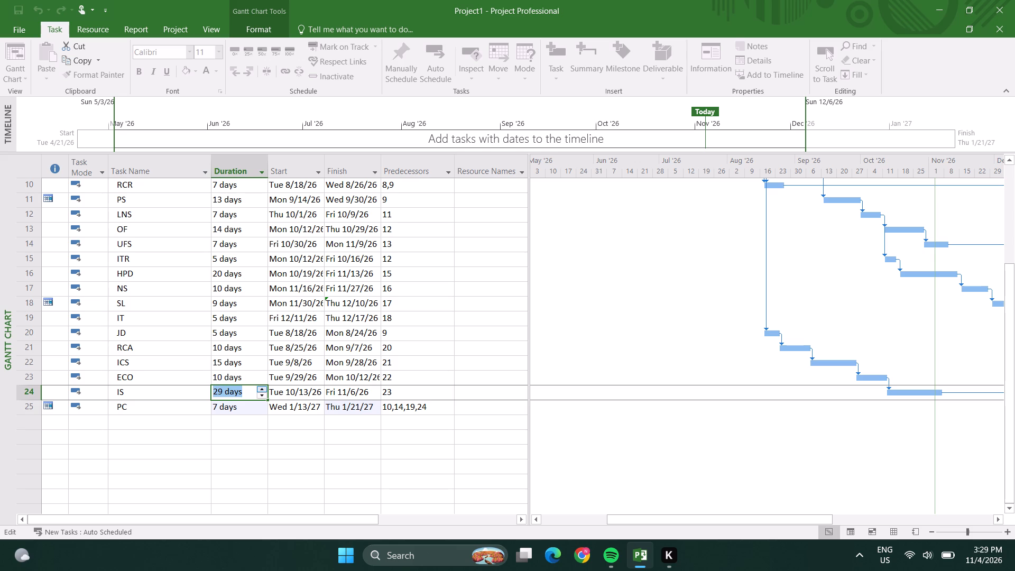
pyautogui.doubleClick(259, 392)
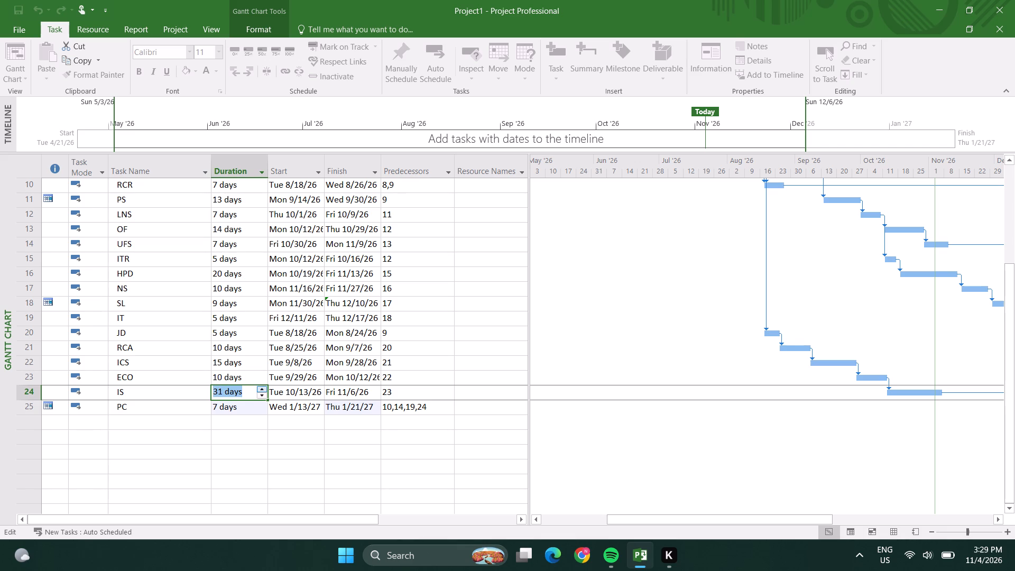
pyautogui.click(260, 392)
pyautogui.click(262, 392)
pyautogui.moveTo(263, 394); pyautogui.dragTo(266, 402)
pyautogui.click(266, 402)
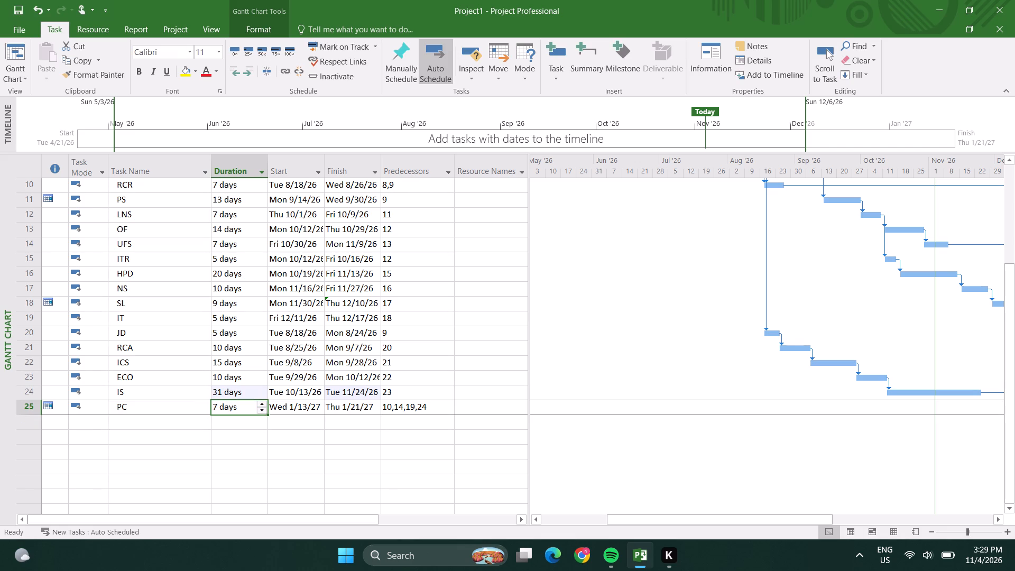
pyautogui.click(264, 400)
pyautogui.click(265, 398)
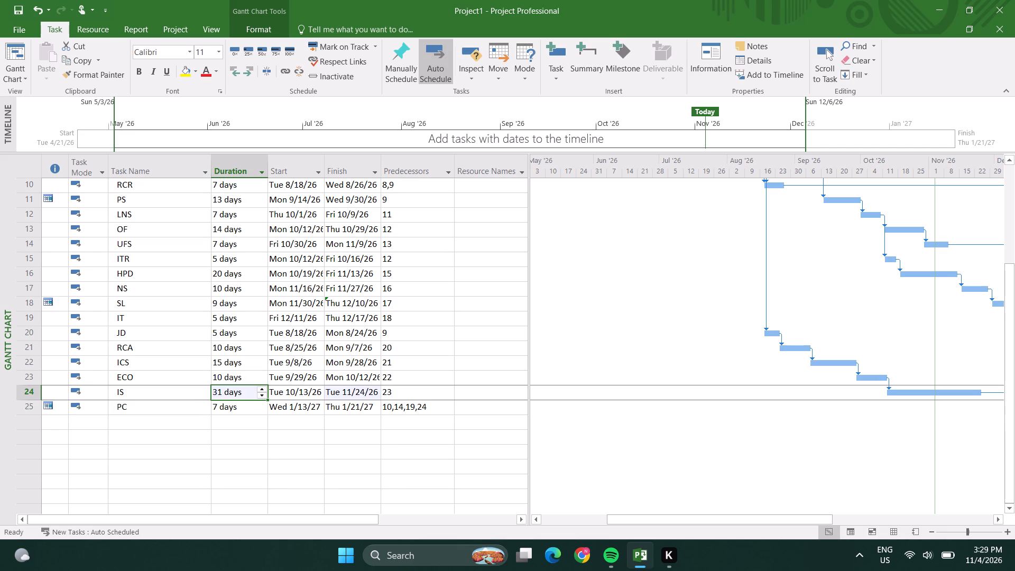
pyautogui.doubleClick(265, 389)
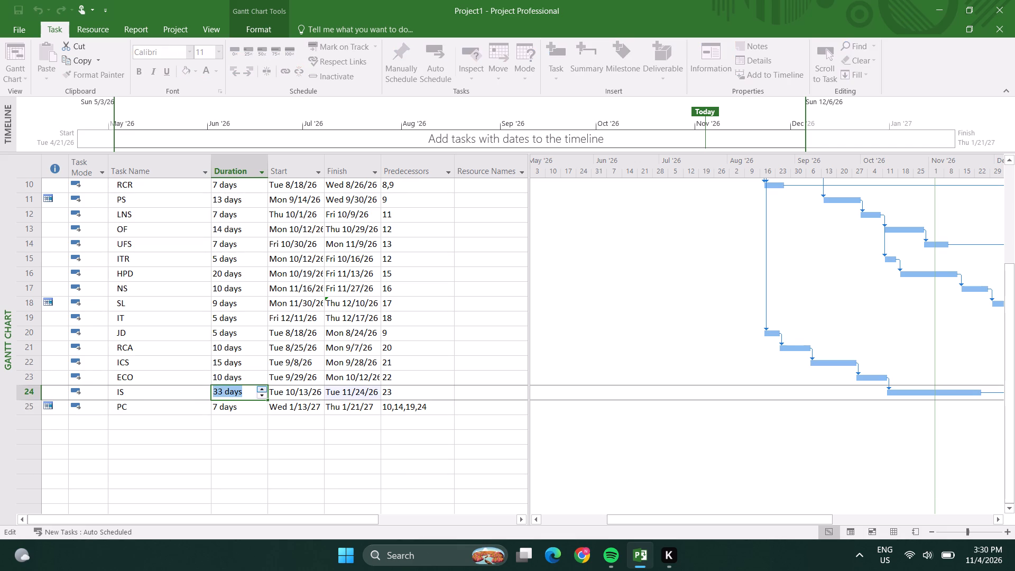
pyautogui.tripleClick(264, 388)
pyautogui.click(264, 388)
pyautogui.doubleClick(264, 388)
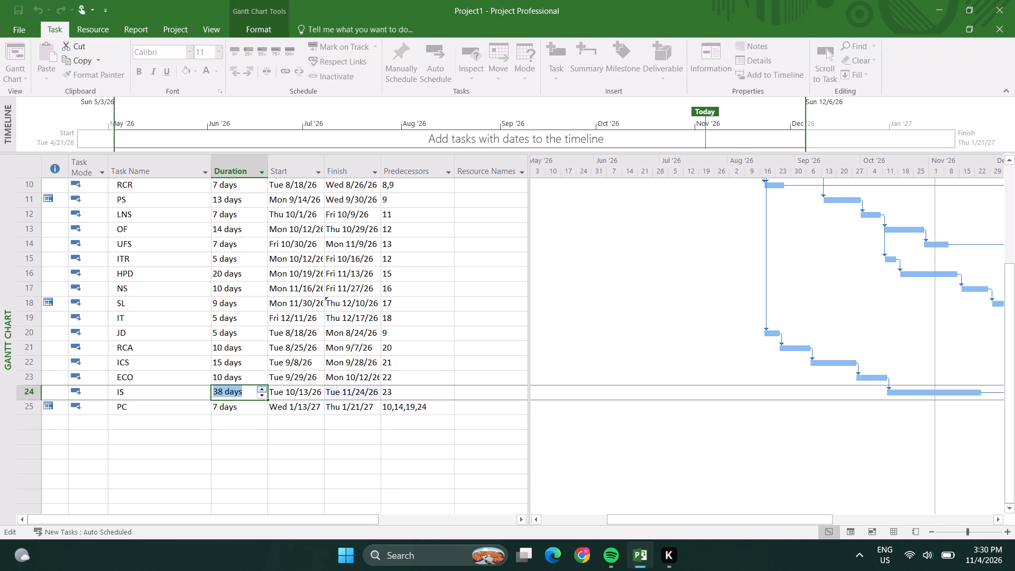
pyautogui.tripleClick(264, 388)
pyautogui.click(245, 412)
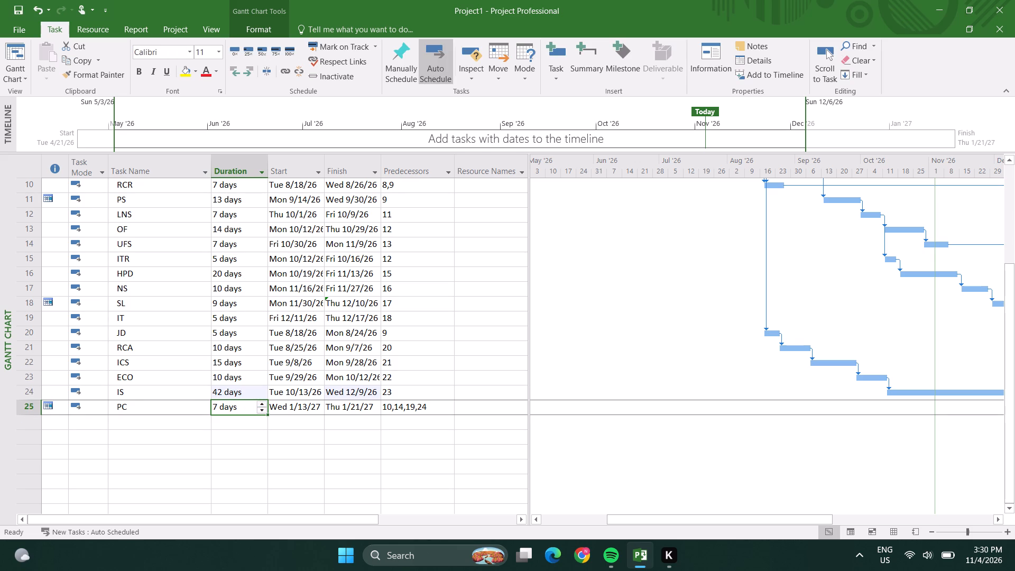
# Set the duration of task PC in row 25 to 1 day.
pyautogui.tripleClick(260, 410)
pyautogui.tripleClick(259, 410)
pyautogui.click(125, 409)
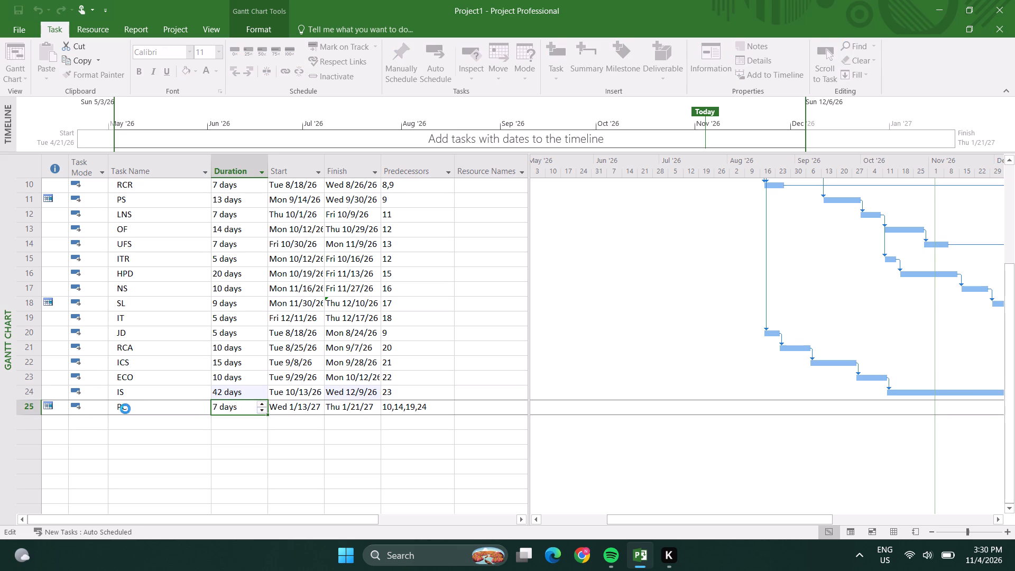
# Rename task PC in row 25 to PA.
pyautogui.click(131, 406)
pyautogui.click(133, 407)
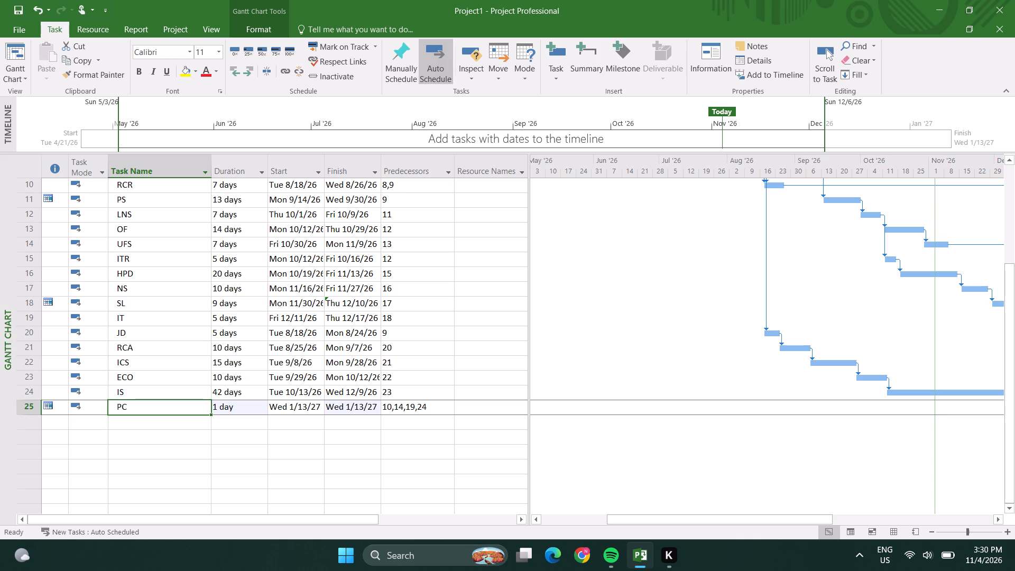
pyautogui.click(136, 403)
pyautogui.press('BackSpace')
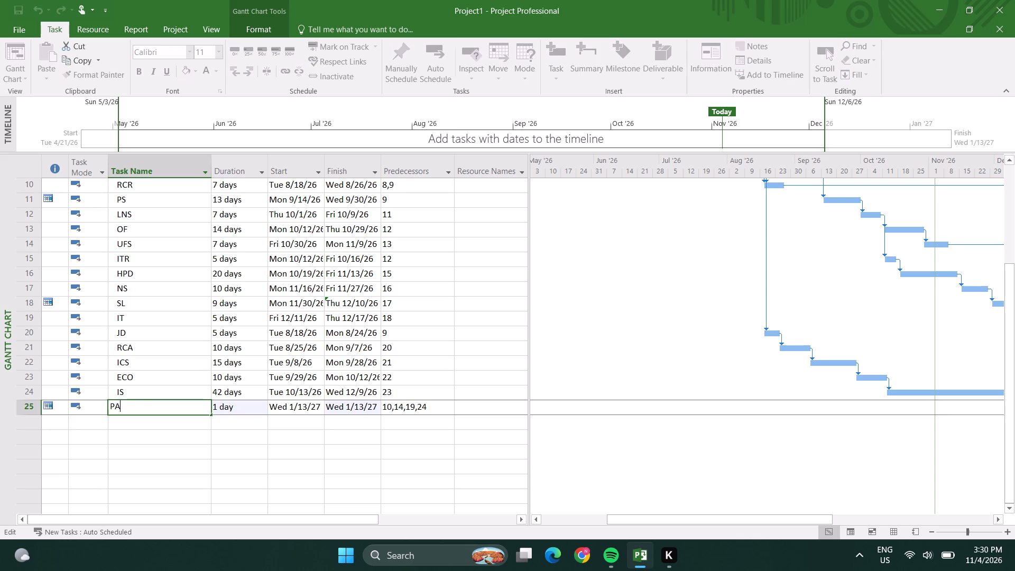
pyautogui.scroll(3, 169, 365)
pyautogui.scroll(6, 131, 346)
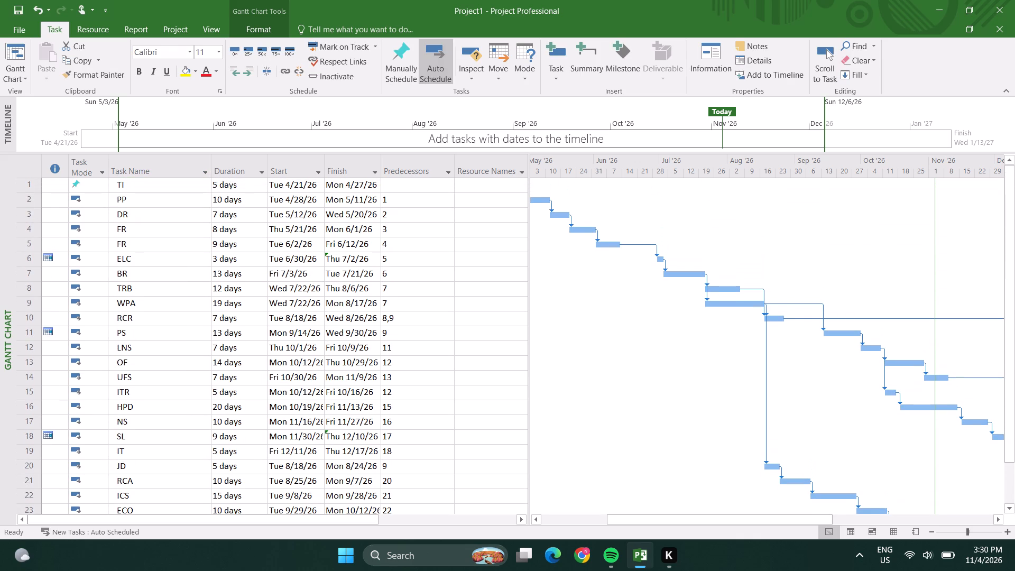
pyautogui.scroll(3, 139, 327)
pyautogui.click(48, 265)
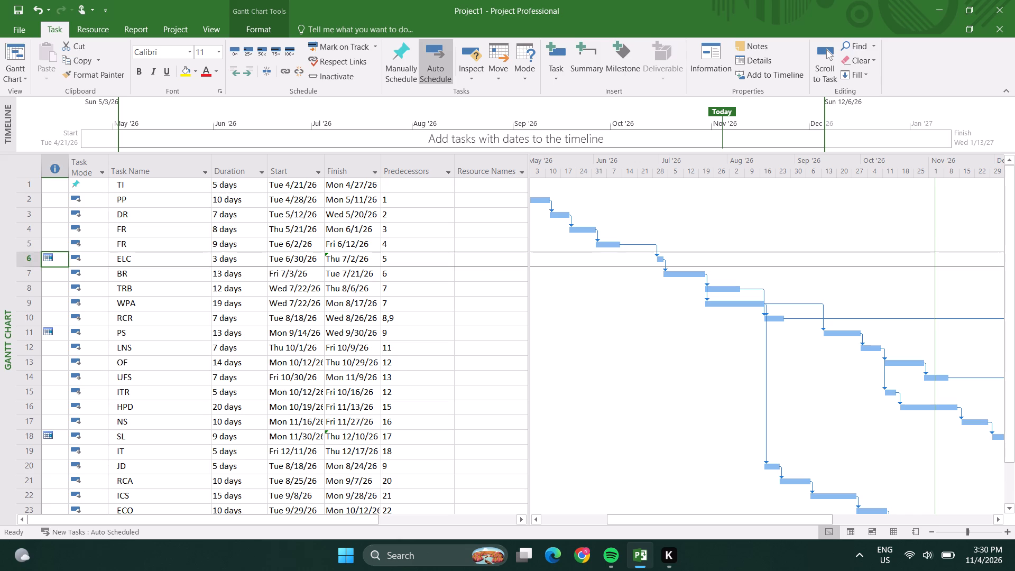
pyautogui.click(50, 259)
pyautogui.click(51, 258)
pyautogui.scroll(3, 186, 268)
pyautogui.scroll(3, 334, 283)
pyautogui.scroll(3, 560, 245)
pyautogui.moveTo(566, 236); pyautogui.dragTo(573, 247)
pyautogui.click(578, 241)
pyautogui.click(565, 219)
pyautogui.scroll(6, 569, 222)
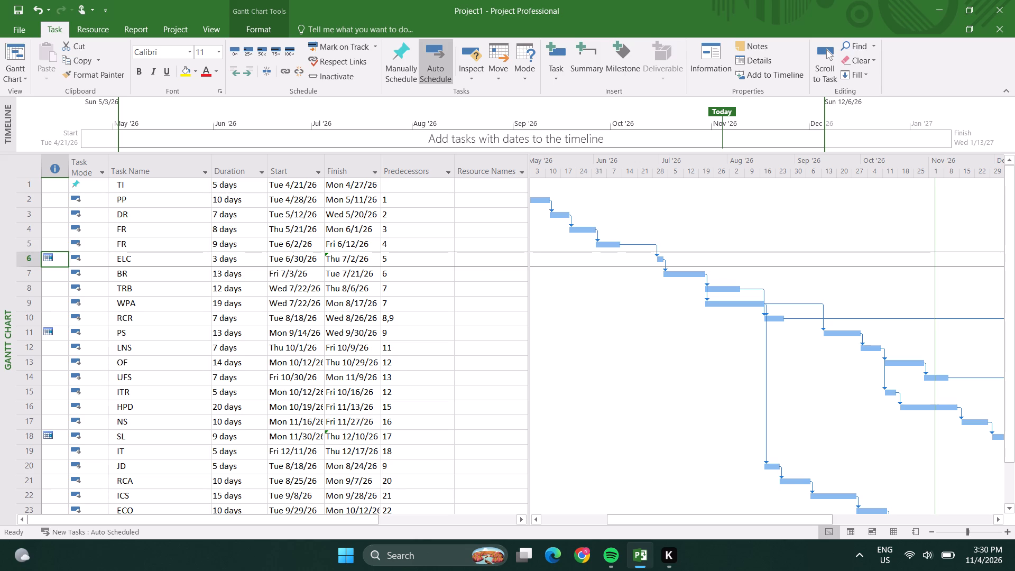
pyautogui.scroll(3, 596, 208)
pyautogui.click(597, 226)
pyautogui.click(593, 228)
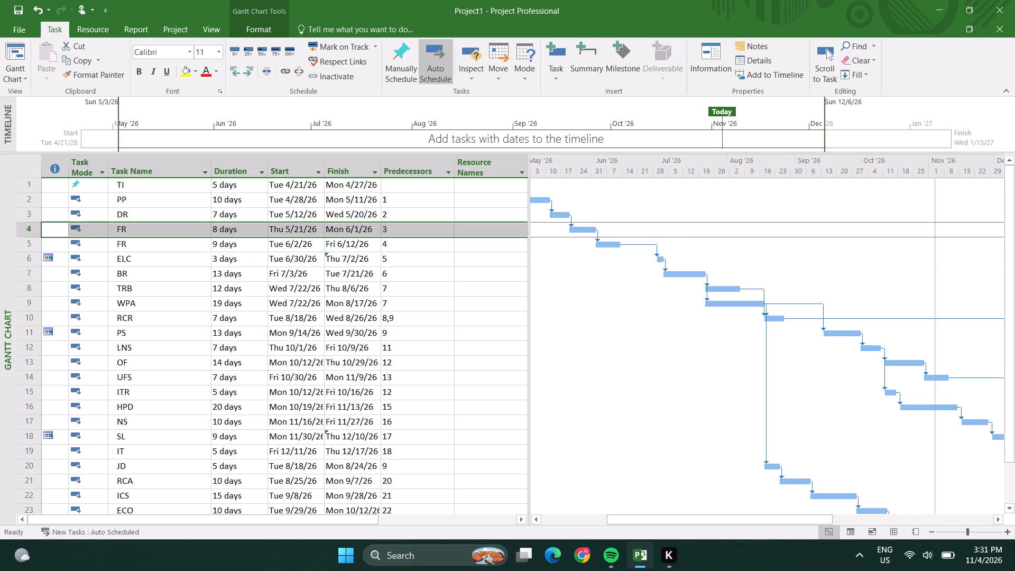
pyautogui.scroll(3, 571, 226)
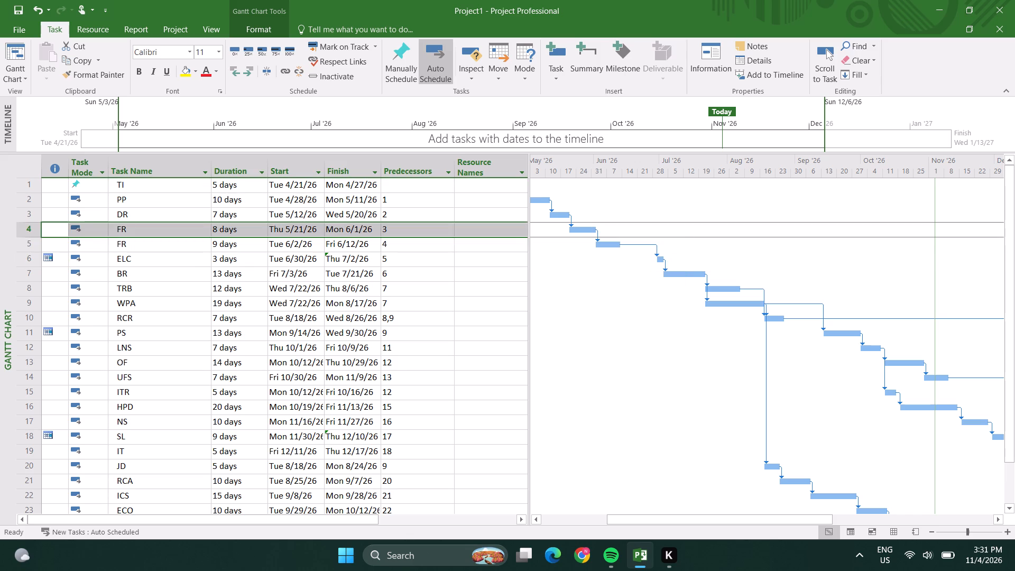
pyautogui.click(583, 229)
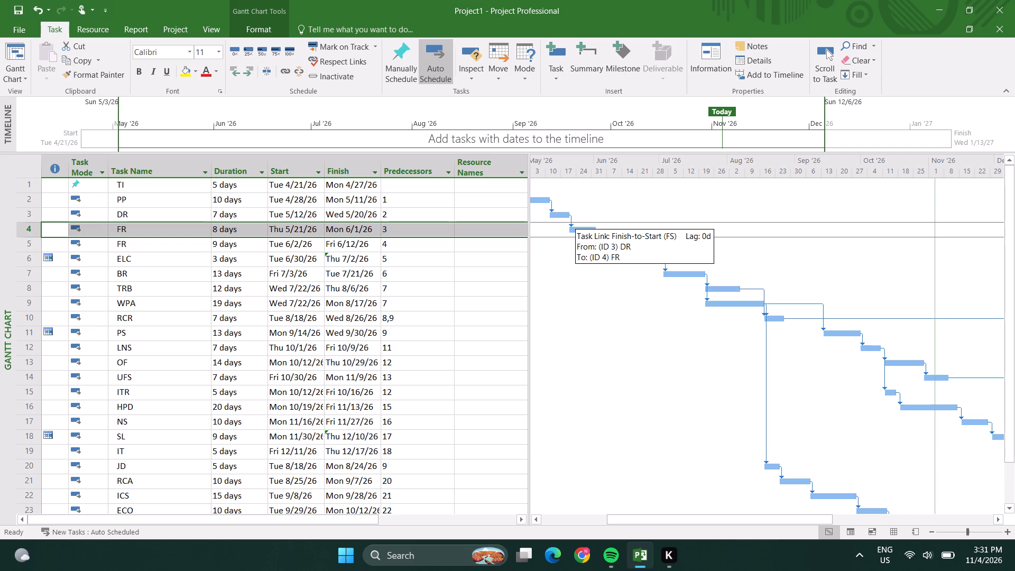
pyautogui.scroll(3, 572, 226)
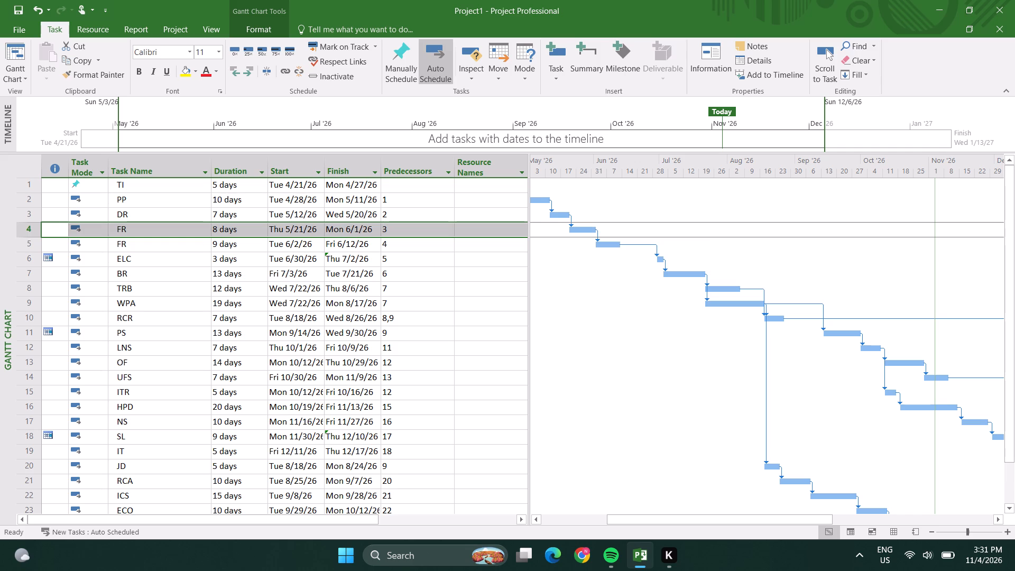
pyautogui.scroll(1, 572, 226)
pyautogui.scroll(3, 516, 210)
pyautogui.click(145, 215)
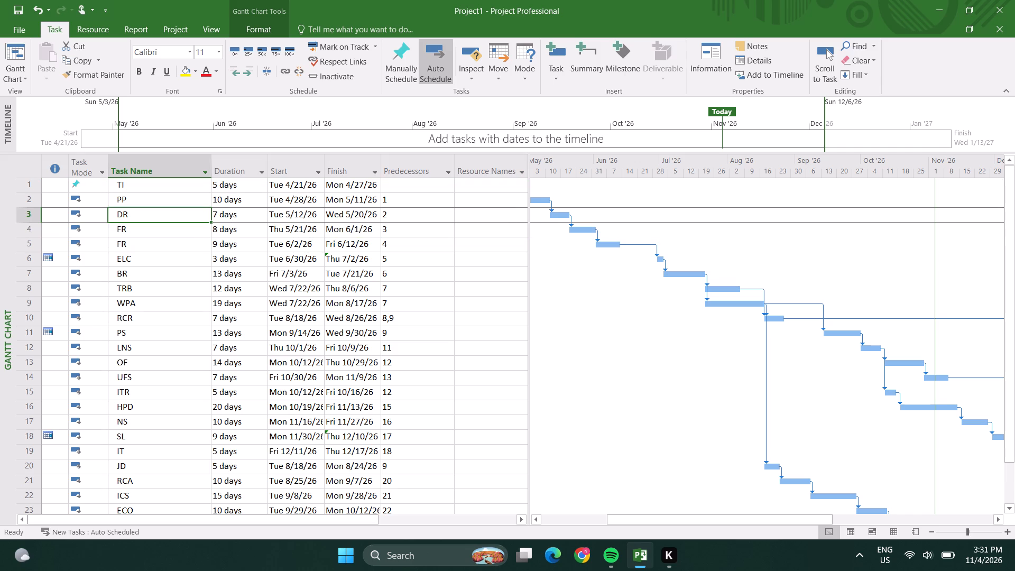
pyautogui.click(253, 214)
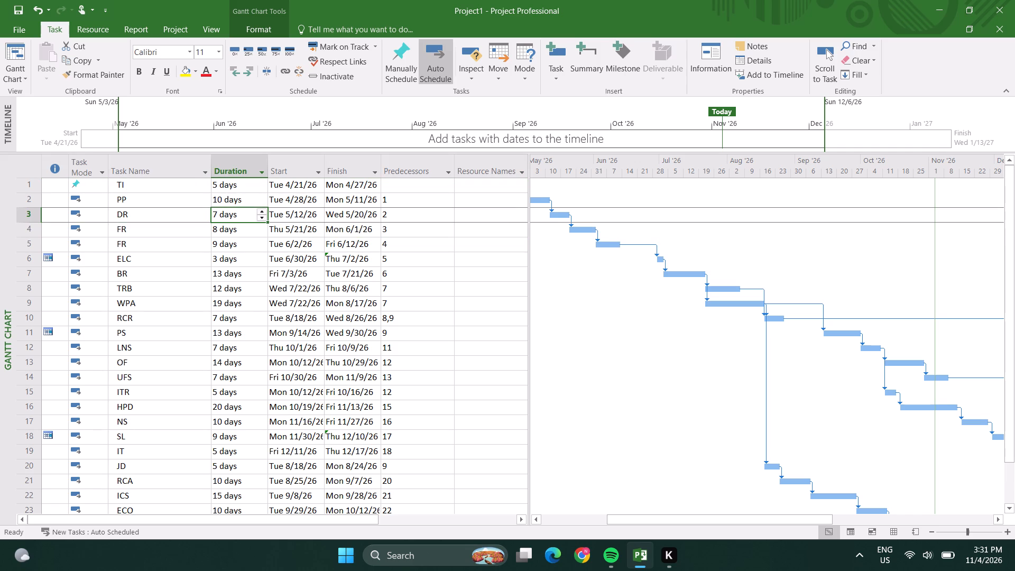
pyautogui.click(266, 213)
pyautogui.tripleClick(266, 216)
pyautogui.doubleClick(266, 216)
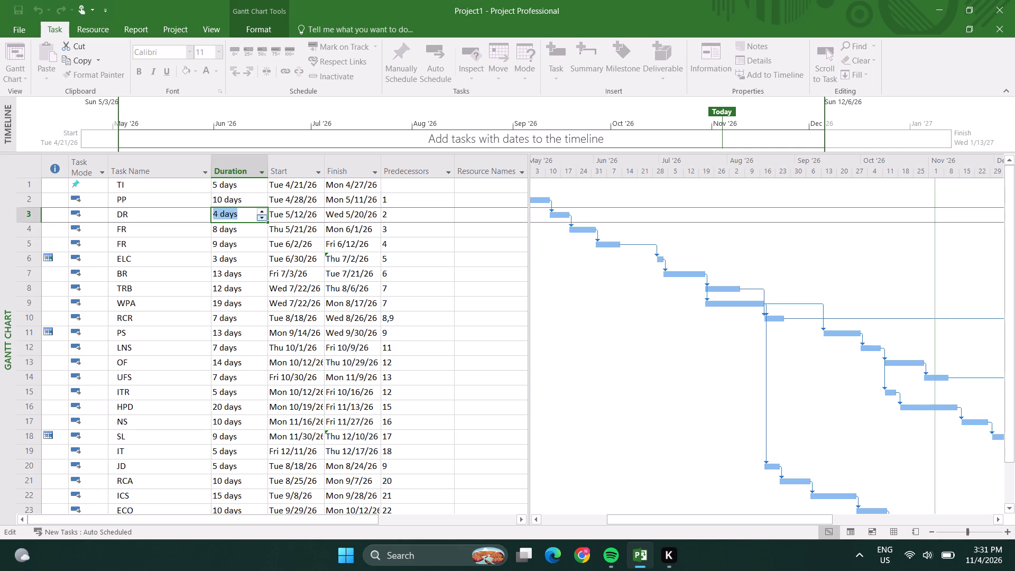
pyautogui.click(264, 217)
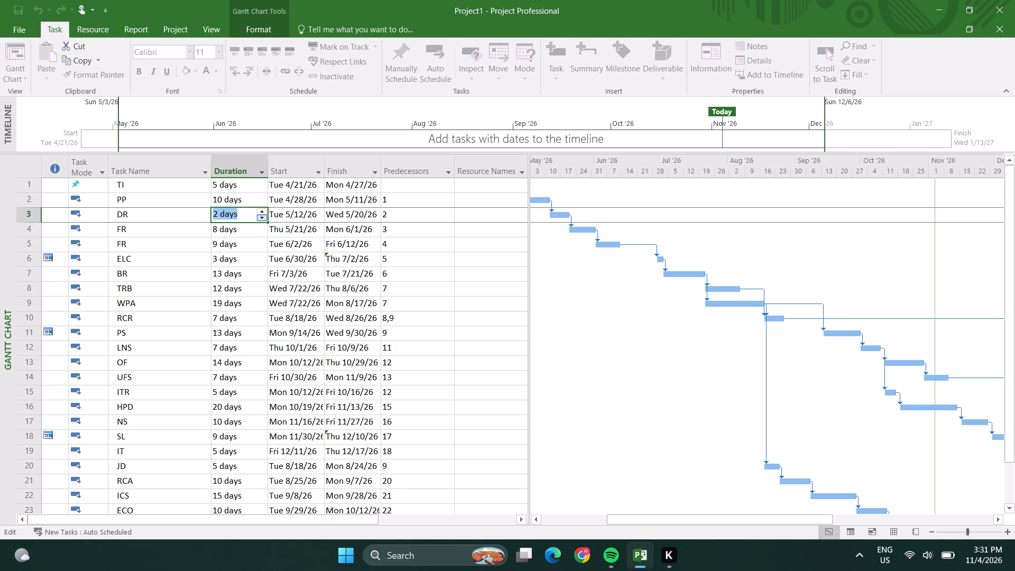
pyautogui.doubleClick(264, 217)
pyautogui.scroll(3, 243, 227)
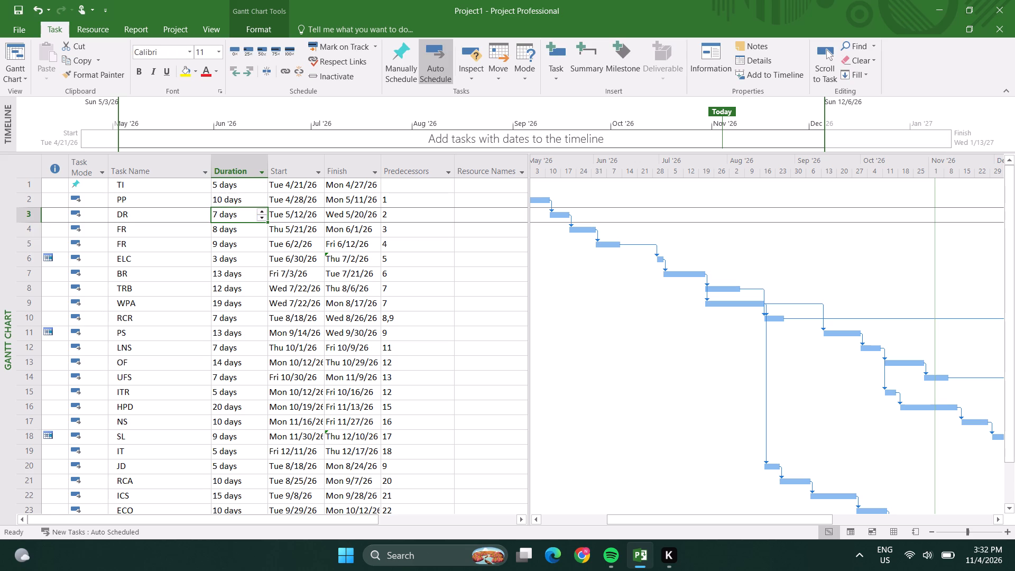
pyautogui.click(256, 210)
# Set the duration of task PP in row 2 to 4 days.
pyautogui.click(269, 199)
pyautogui.click(260, 200)
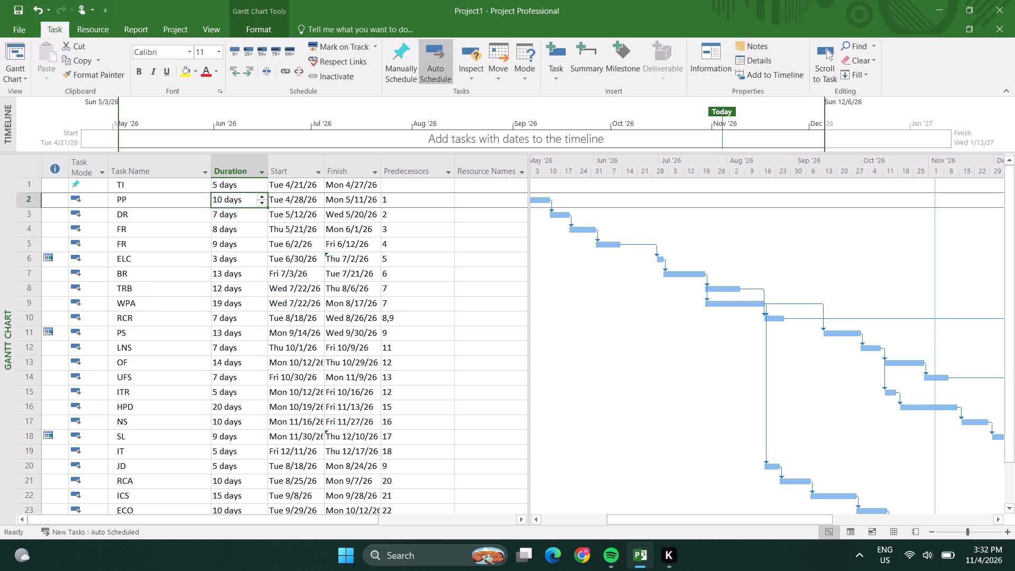
pyautogui.tripleClick(263, 203)
pyautogui.doubleClick(263, 203)
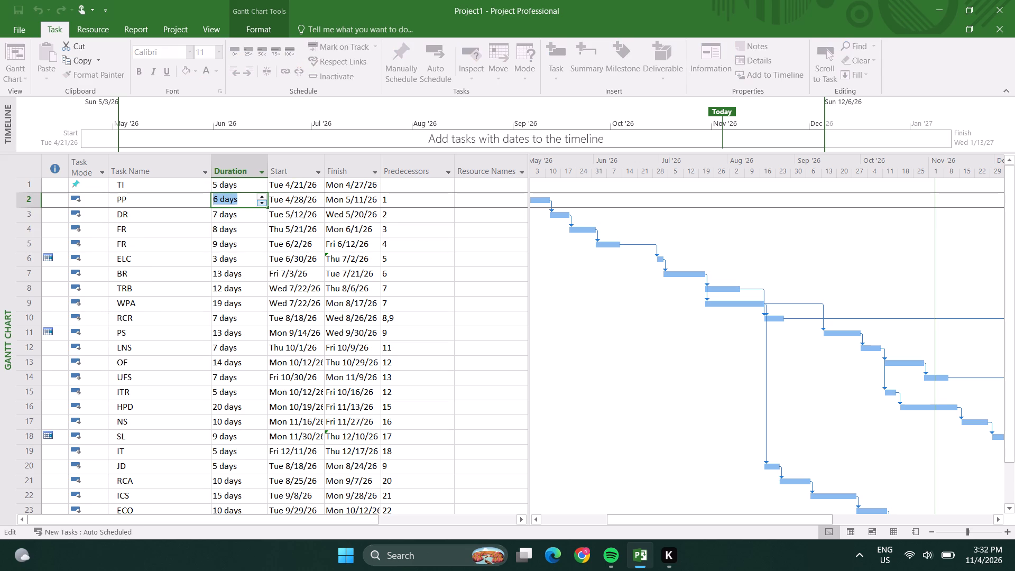
pyautogui.click(263, 203)
pyautogui.click(247, 223)
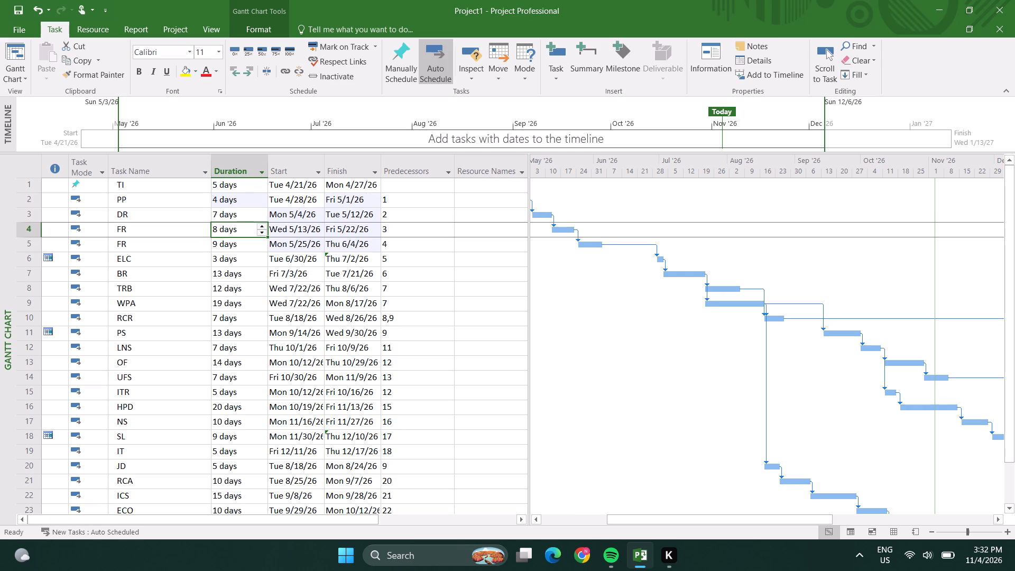
# Set the duration of task WPA in row 9 to 3 days.
pyautogui.click(247, 303)
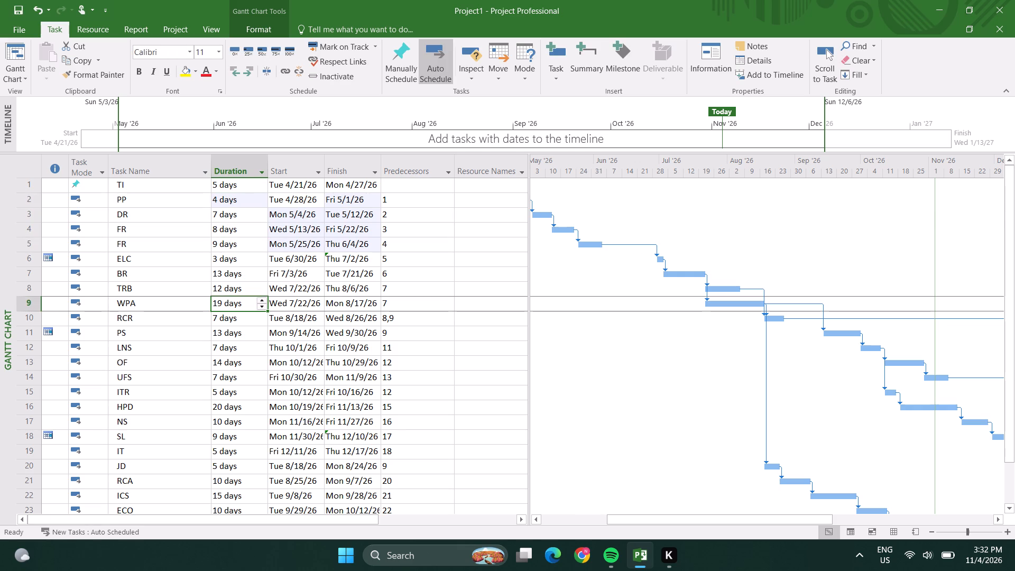
pyautogui.click(261, 305)
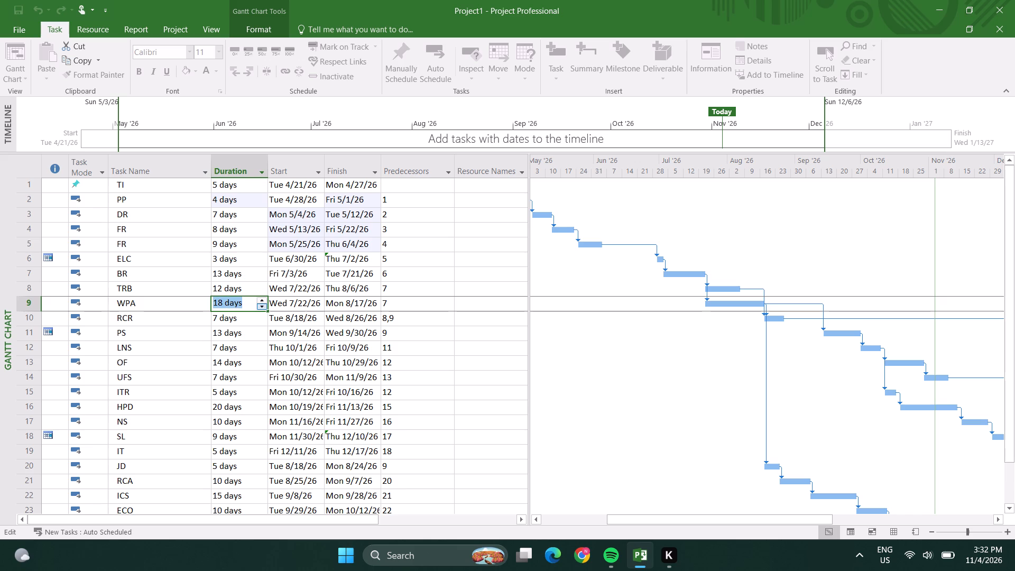
pyautogui.tripleClick(261, 305)
pyautogui.tripleClick(261, 305)
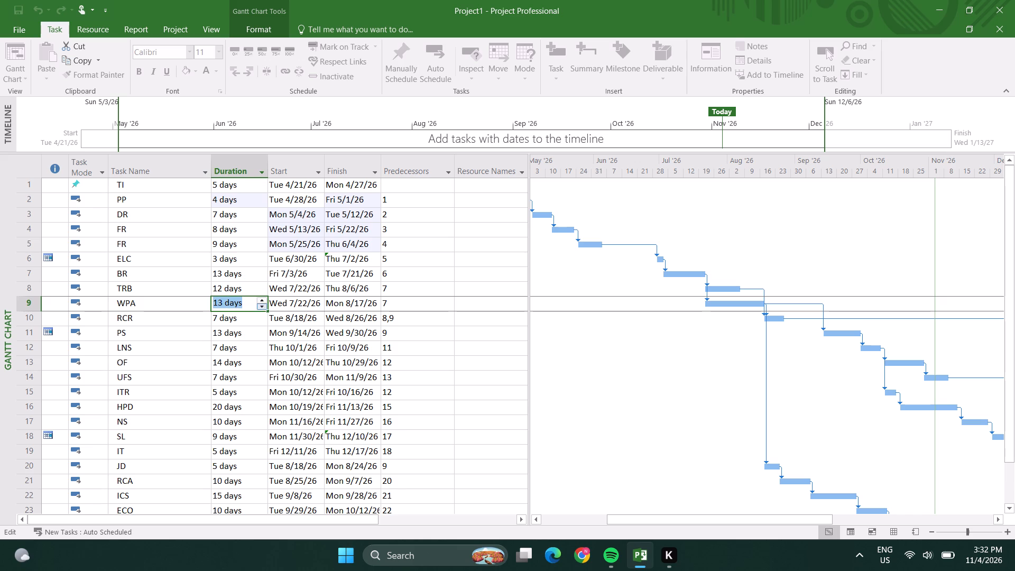
pyautogui.tripleClick(261, 305)
pyautogui.click(261, 305)
pyautogui.doubleClick(261, 305)
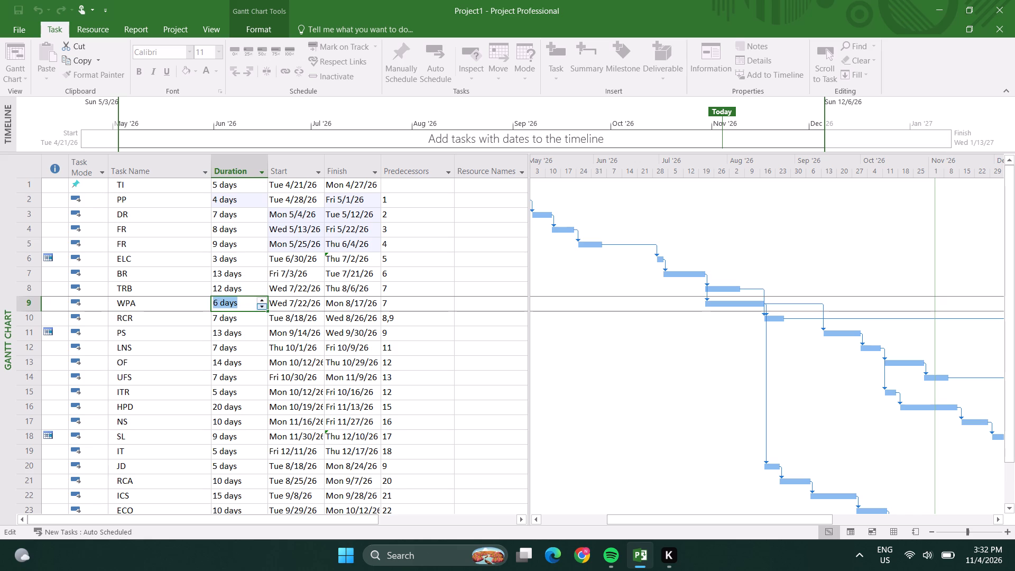
pyautogui.doubleClick(261, 305)
pyautogui.click(261, 305)
pyautogui.click(243, 318)
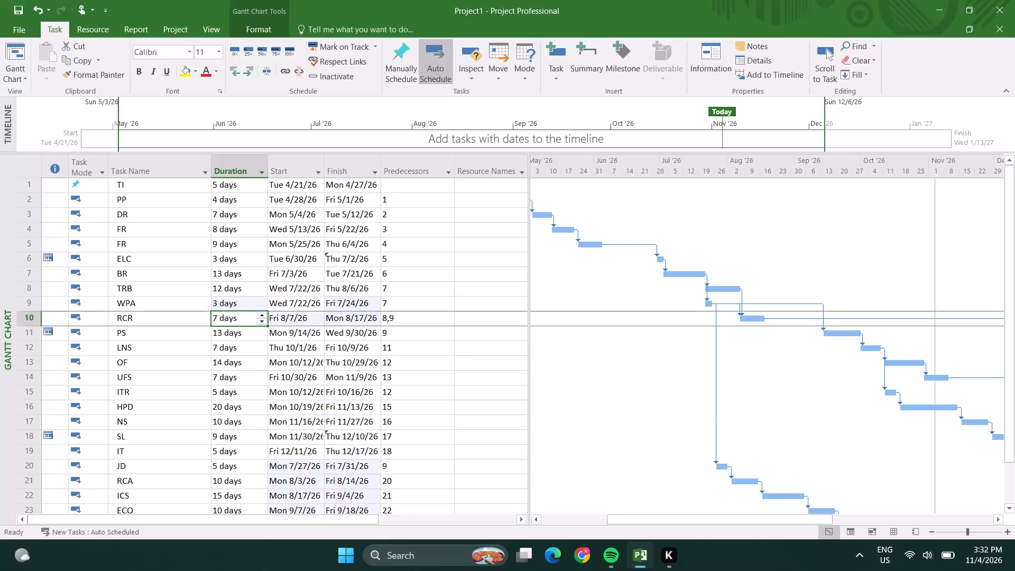
# Set the duration of task OF in row 13 to 8 days.
pyautogui.scroll(-1, 239, 311)
pyautogui.click(237, 319)
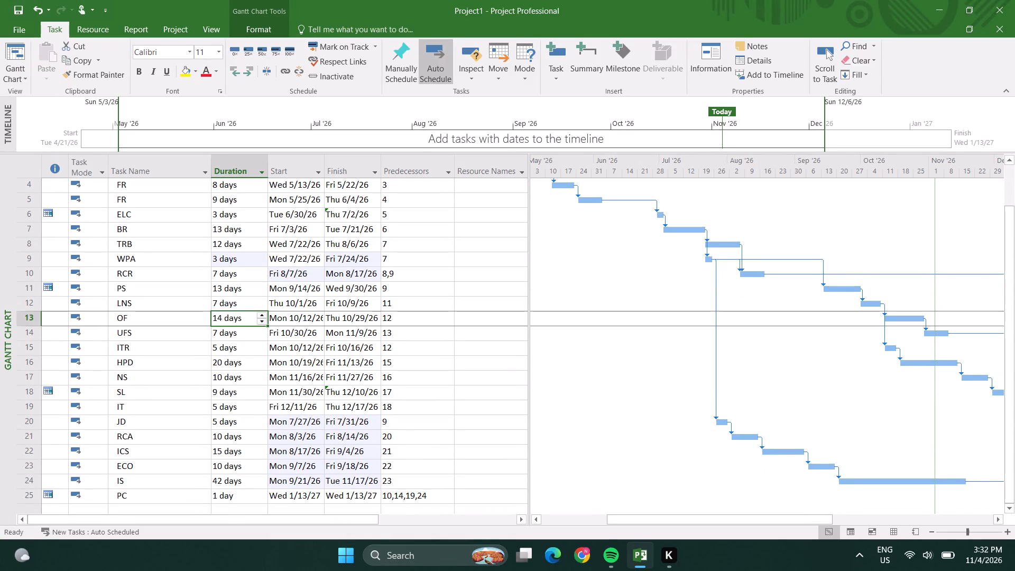
pyautogui.tripleClick(261, 323)
pyautogui.tripleClick(259, 322)
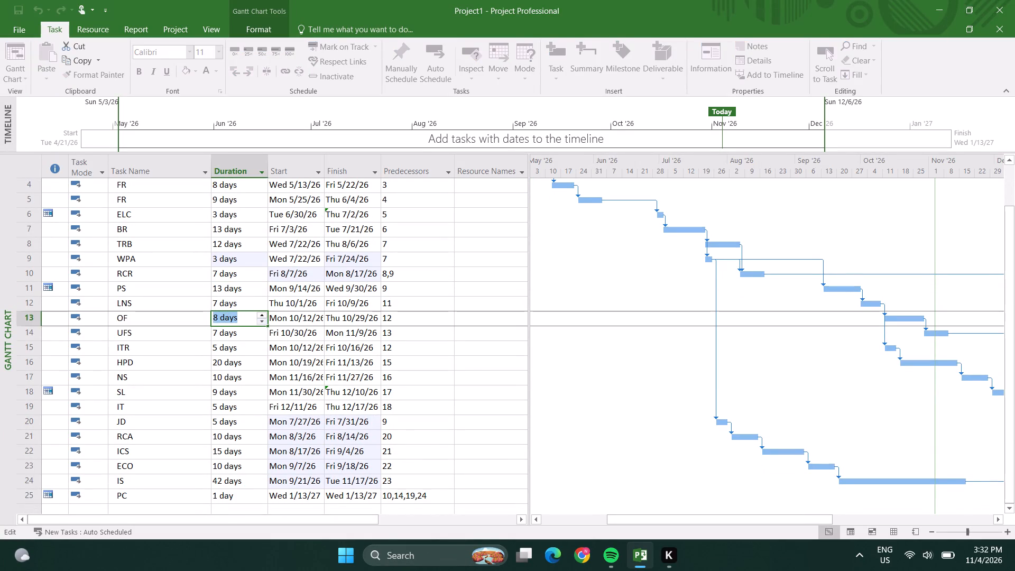
pyautogui.click(244, 300)
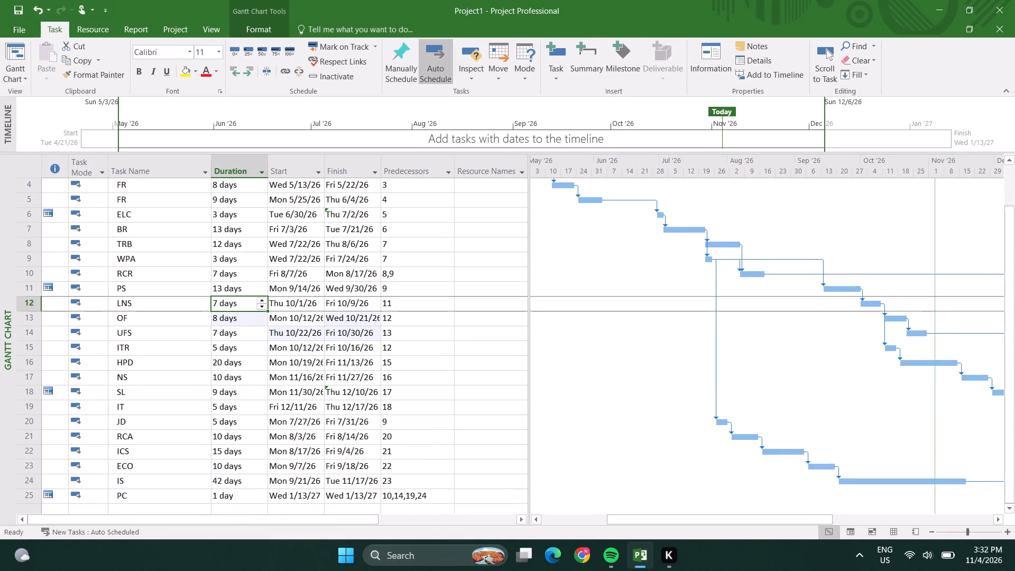
# Set the duration of task HPD in row 16 to 11 days.
pyautogui.click(242, 364)
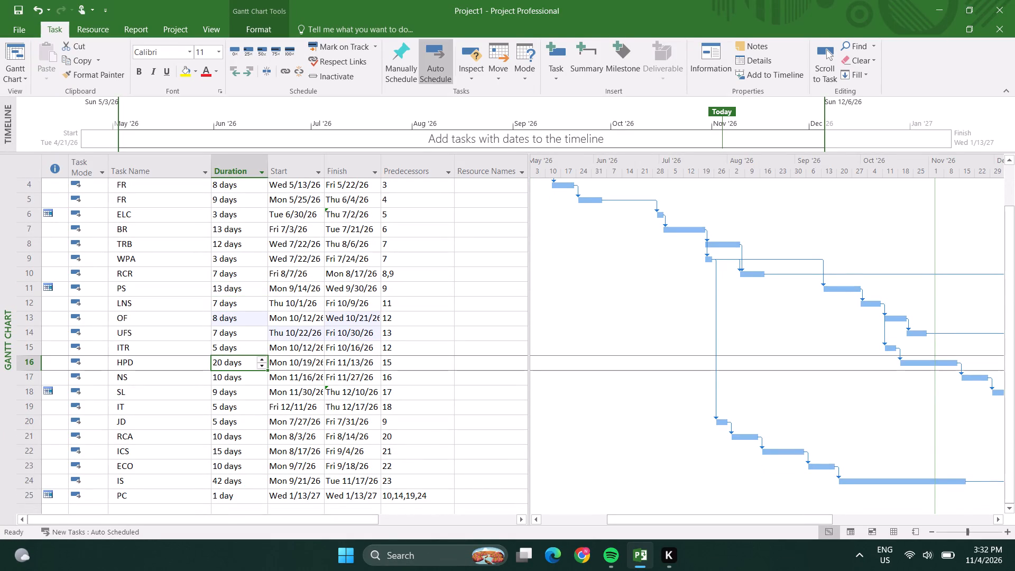
pyautogui.tripleClick(262, 364)
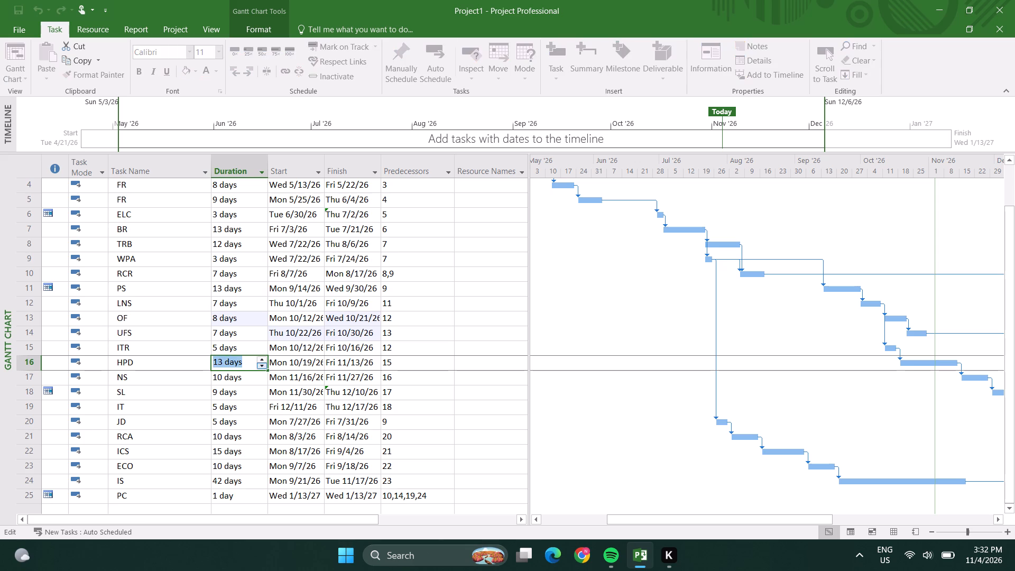
pyautogui.tripleClick(262, 364)
pyautogui.tripleClick(262, 364)
pyautogui.doubleClick(262, 364)
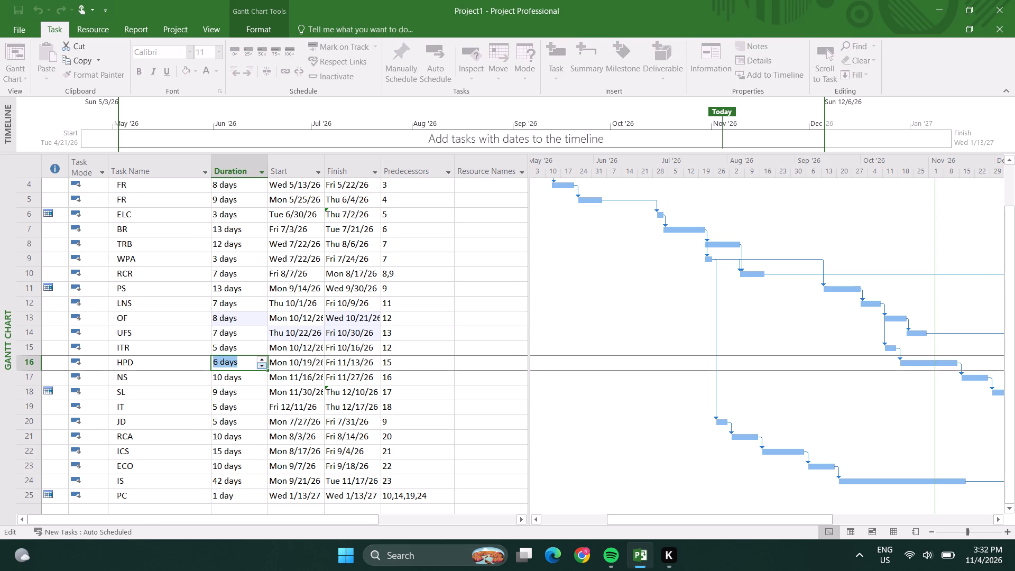
pyautogui.click(262, 364)
pyautogui.tripleClick(262, 357)
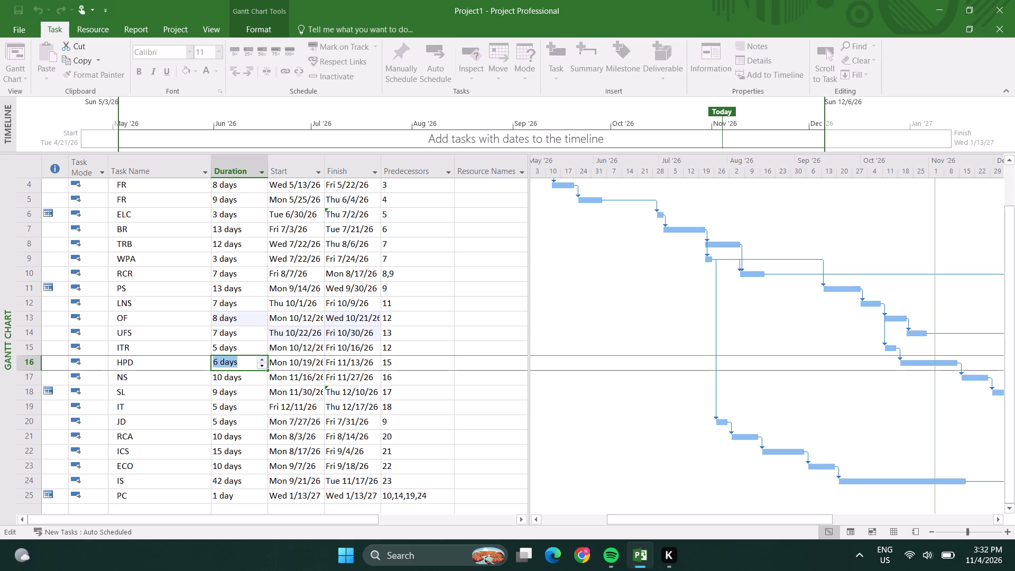
pyautogui.doubleClick(262, 357)
pyautogui.click(263, 357)
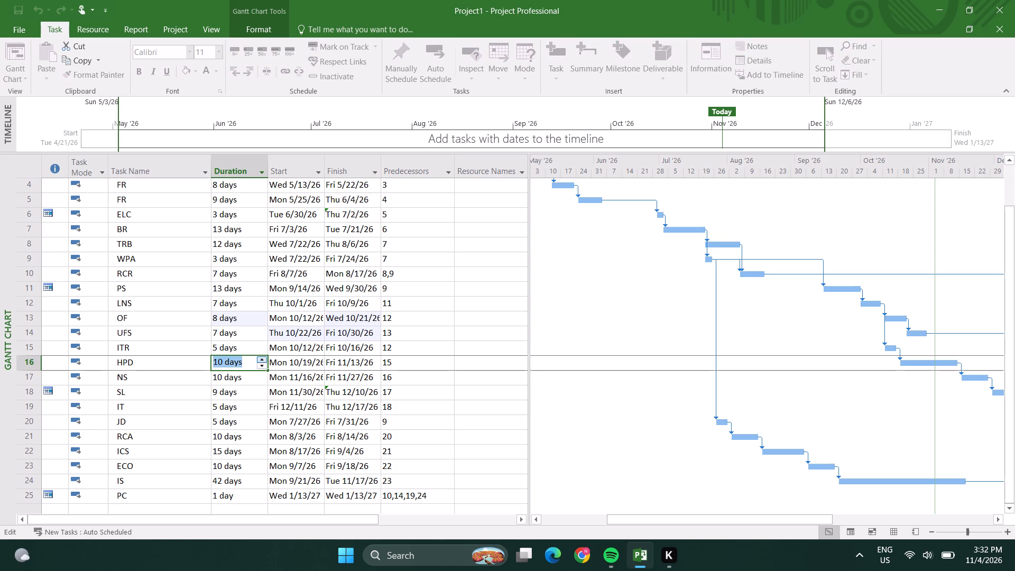
pyautogui.click(263, 357)
pyautogui.click(237, 331)
# Set the duration of task NS in row 17 to 7 days.
pyautogui.click(238, 379)
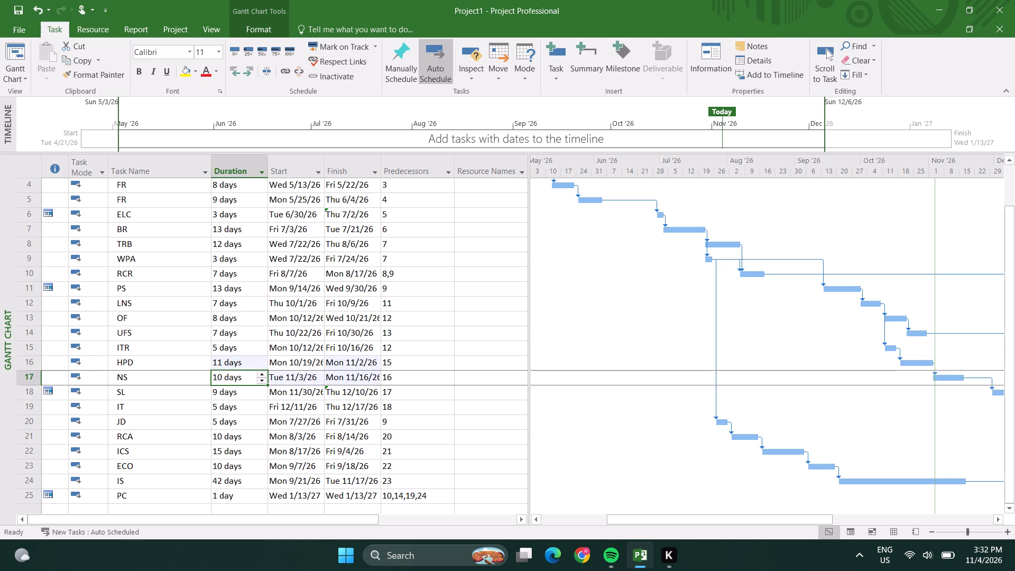
pyautogui.tripleClick(262, 380)
pyautogui.click(250, 361)
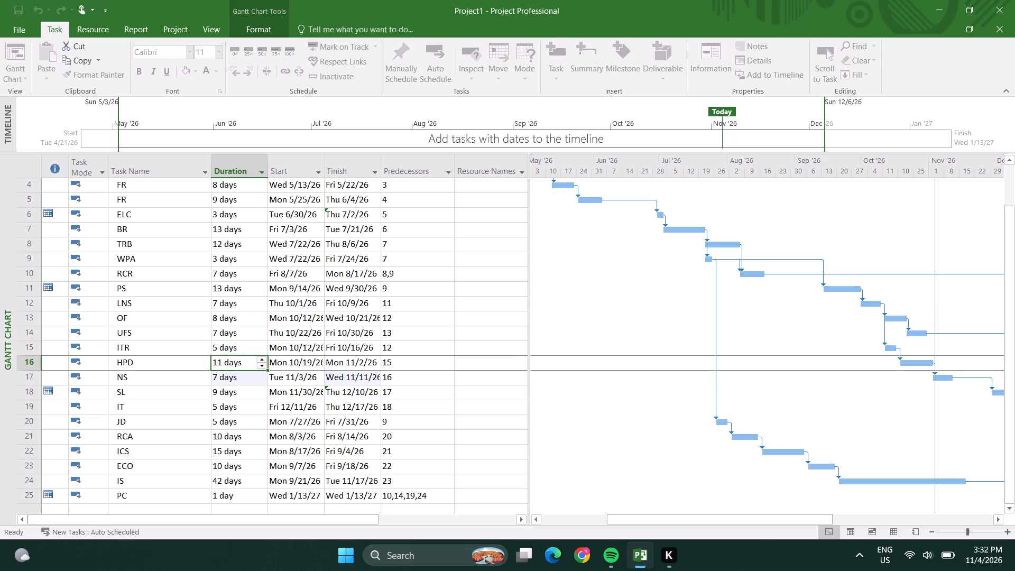
# Set the duration of task IS in row 24 to 8 days.
pyautogui.scroll(-2, 247, 384)
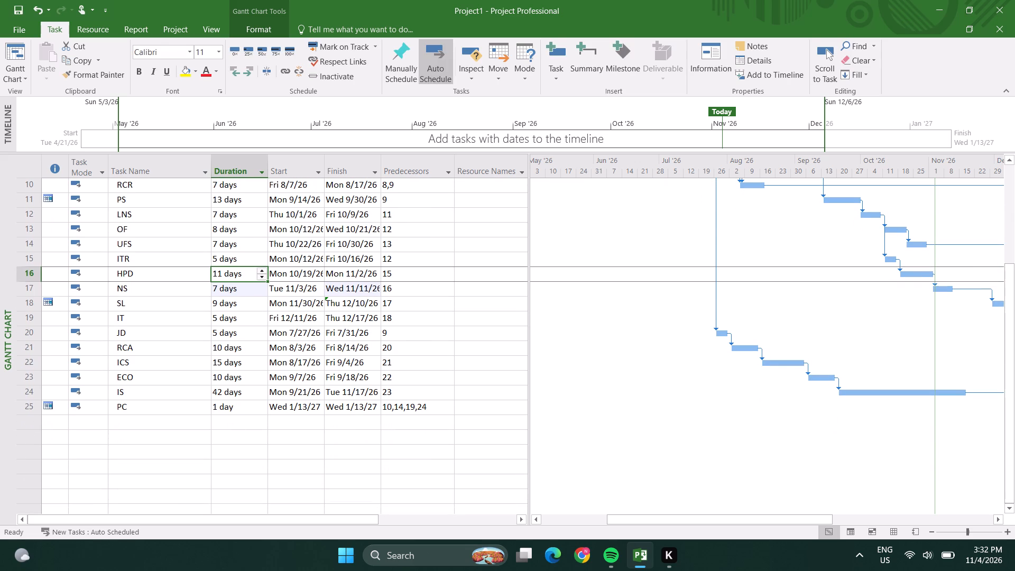
pyautogui.click(233, 393)
pyautogui.tripleClick(260, 395)
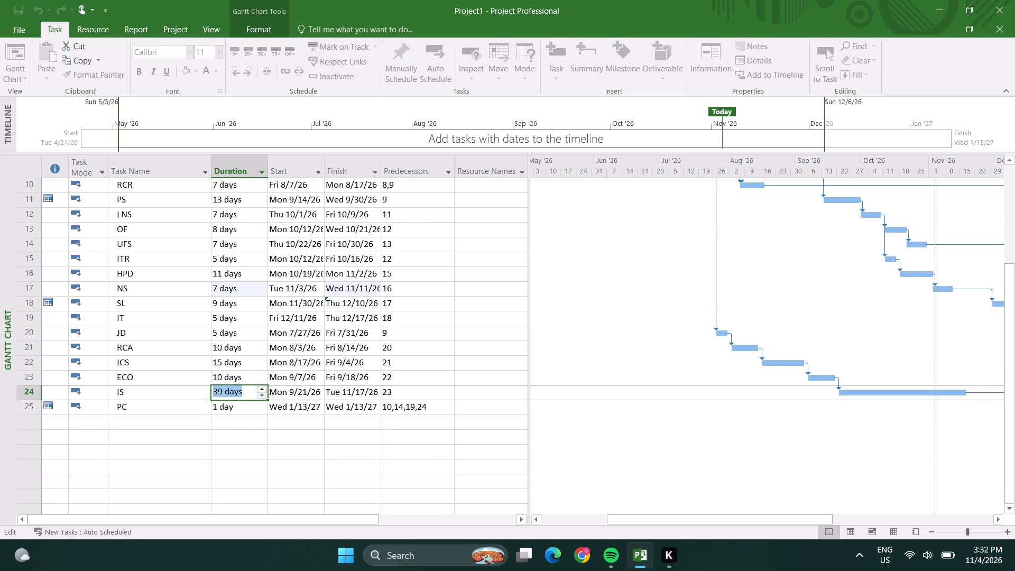
pyautogui.click(259, 400)
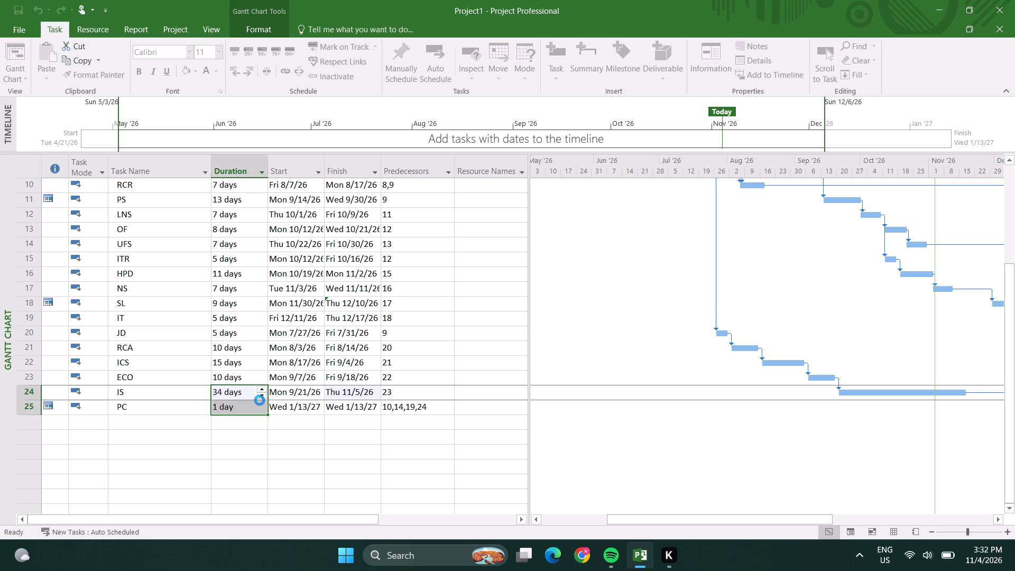
pyautogui.click(262, 394)
pyautogui.tripleClick(262, 394)
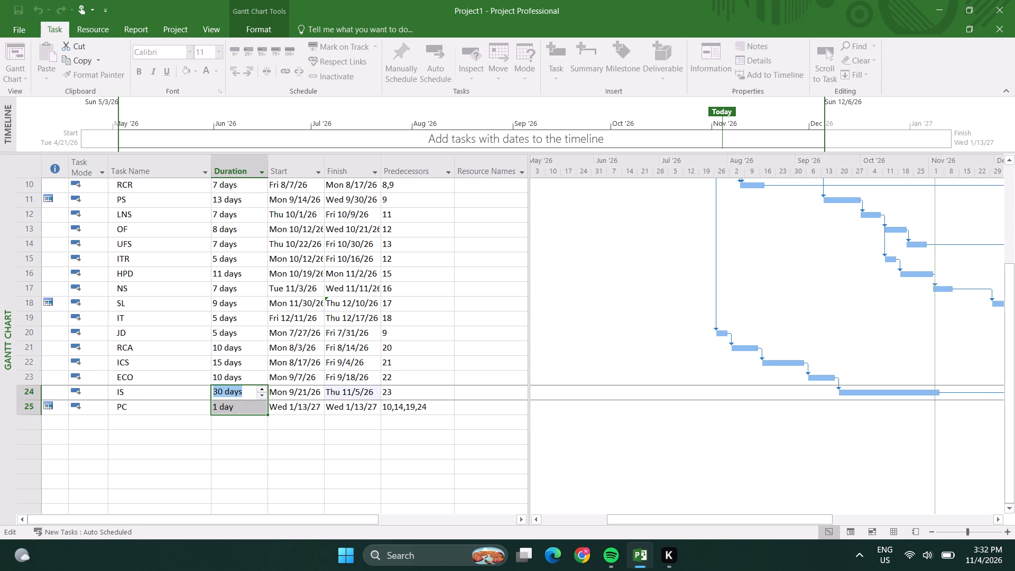
pyautogui.click(262, 394)
pyautogui.click(262, 394)
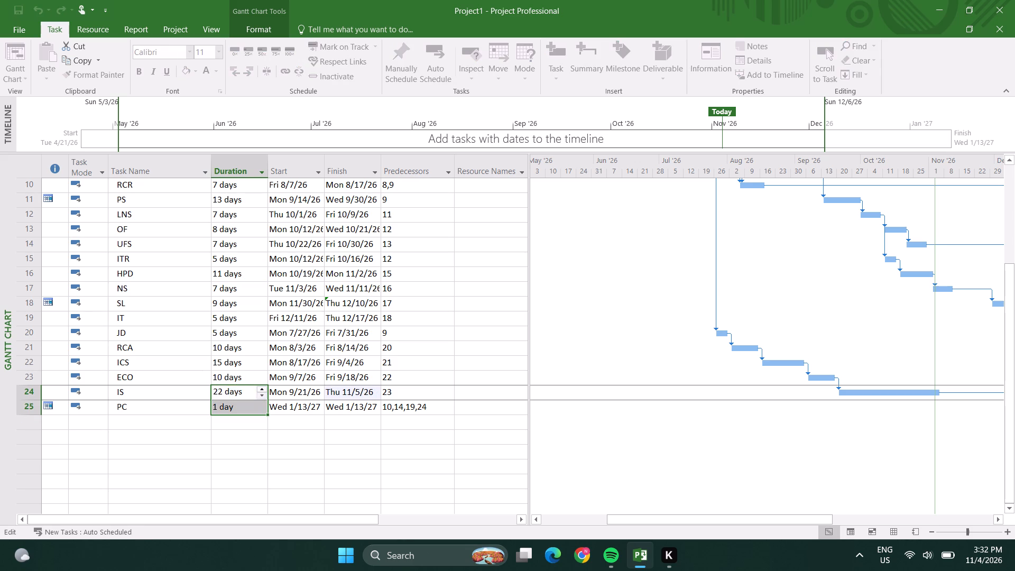
pyautogui.tripleClick(262, 394)
pyautogui.tripleClick(262, 394)
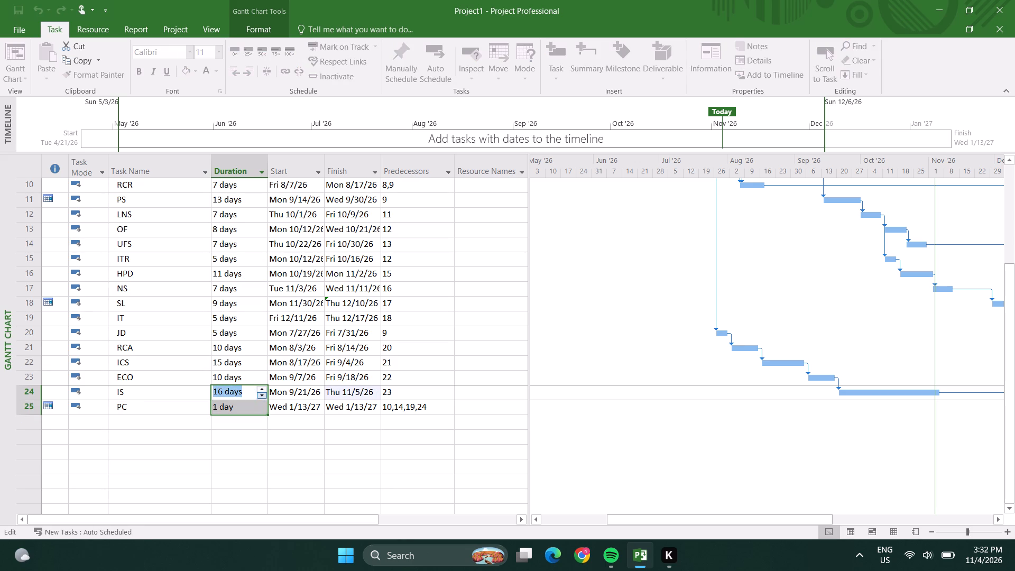
pyautogui.click(262, 394)
pyautogui.click(262, 393)
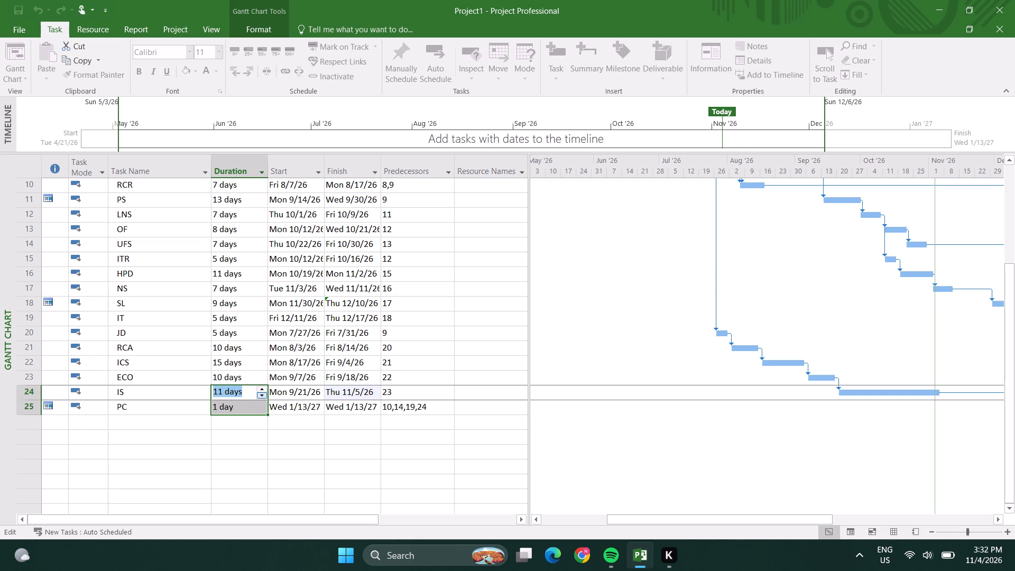
pyautogui.tripleClick(262, 393)
pyautogui.click(259, 374)
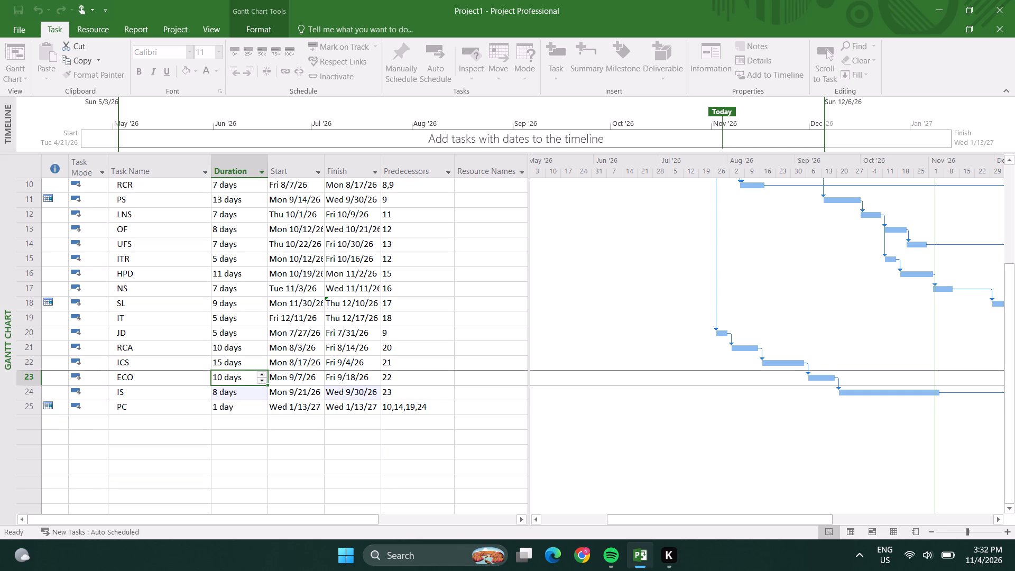
# Set the duration of task ICS in row 22 to 9 days.
pyautogui.click(255, 361)
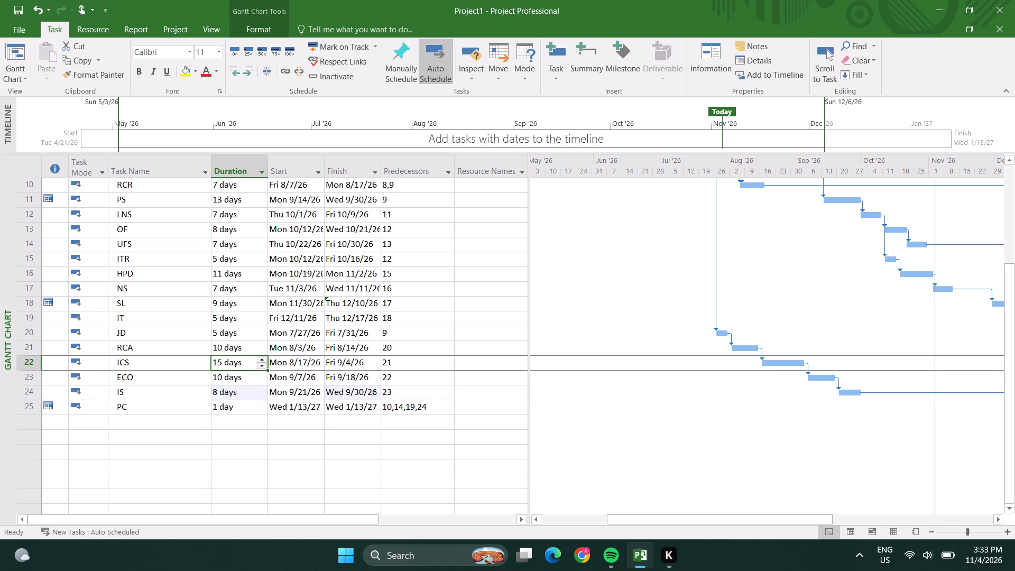
pyautogui.click(261, 362)
pyautogui.tripleClick(261, 365)
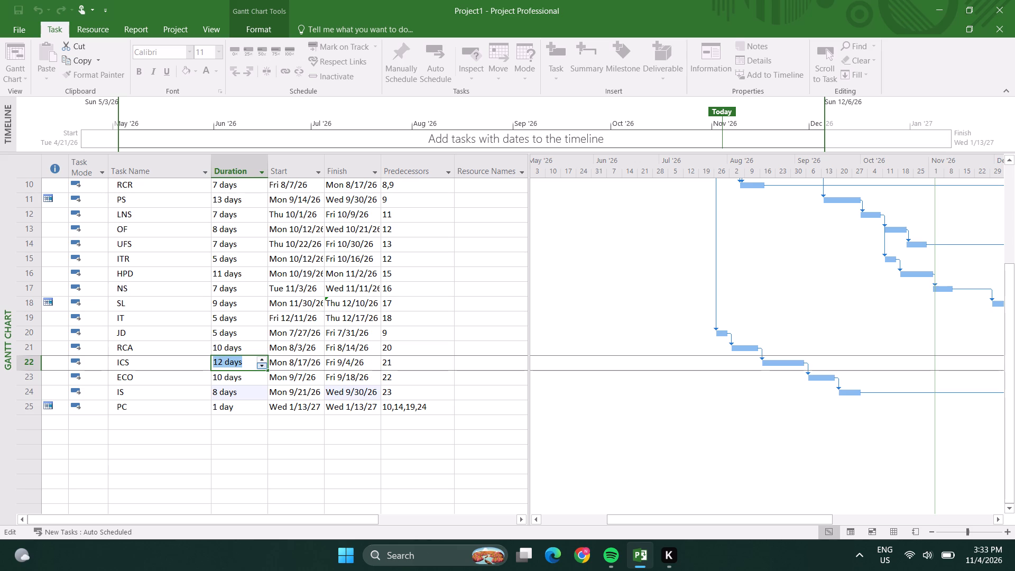
pyautogui.click(261, 365)
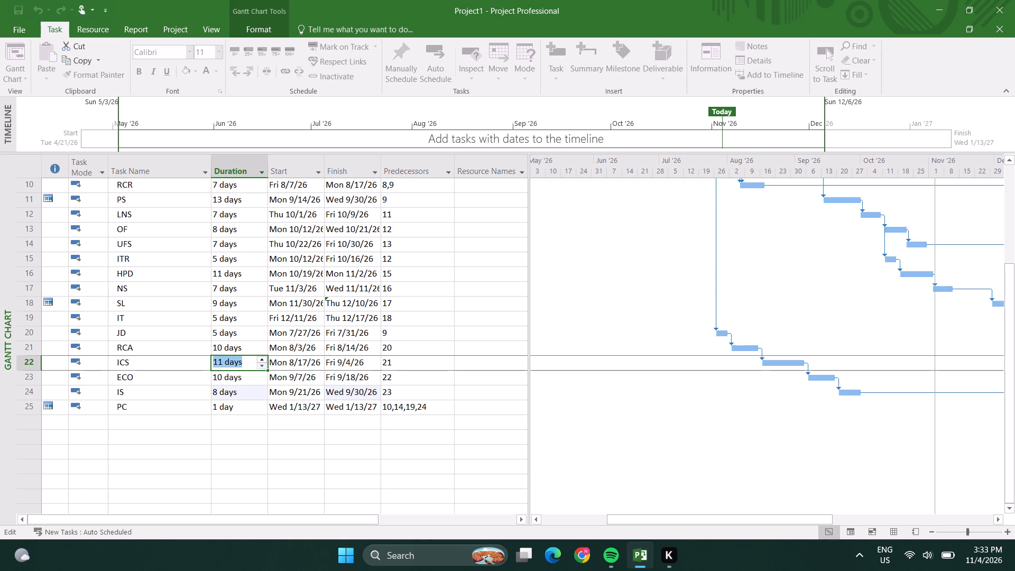
pyautogui.click(261, 365)
pyautogui.click(261, 365)
# Set the duration of task RCA in row 21 to 8 days.
pyautogui.click(239, 349)
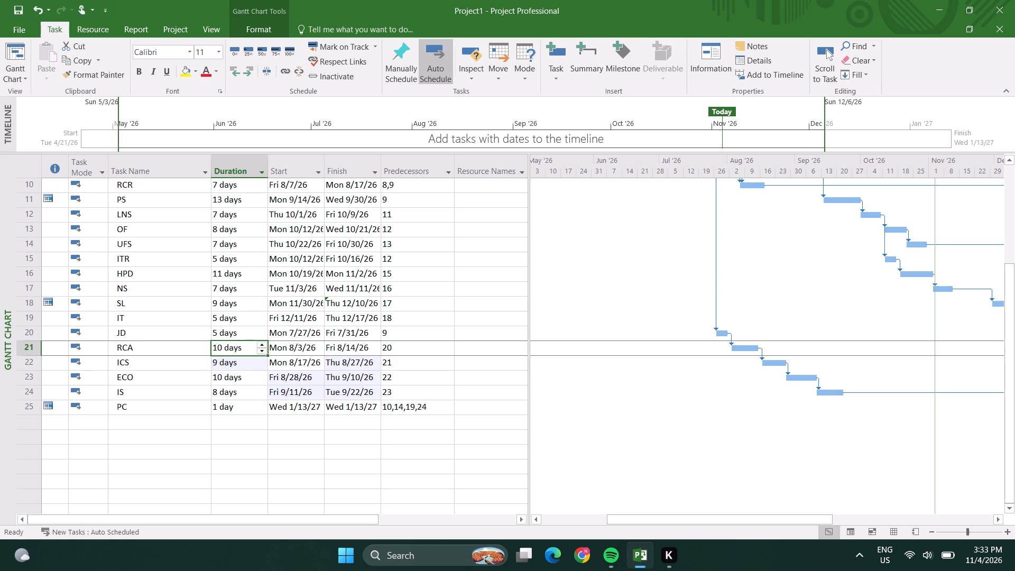
pyautogui.click(262, 351)
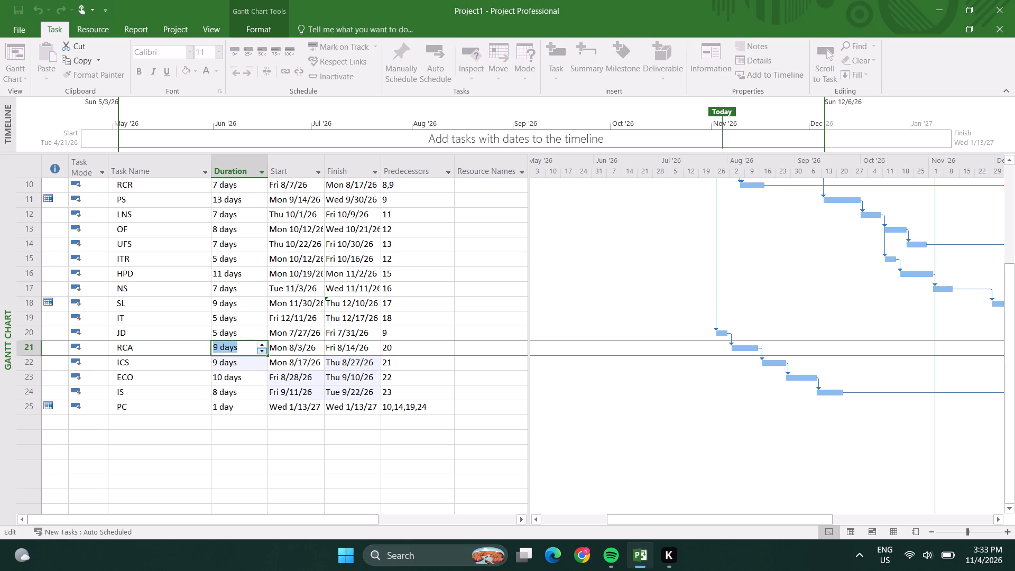
pyautogui.click(259, 354)
pyautogui.click(231, 339)
# Set the duration of task HPD in row 16 to 9 days.
pyautogui.click(213, 272)
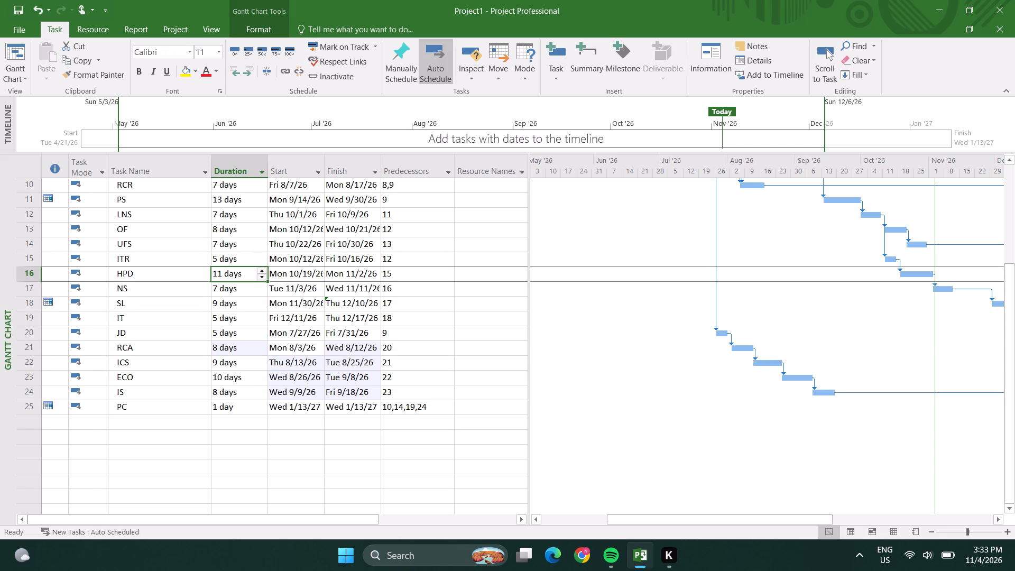
pyautogui.click(260, 277)
pyautogui.click(260, 277)
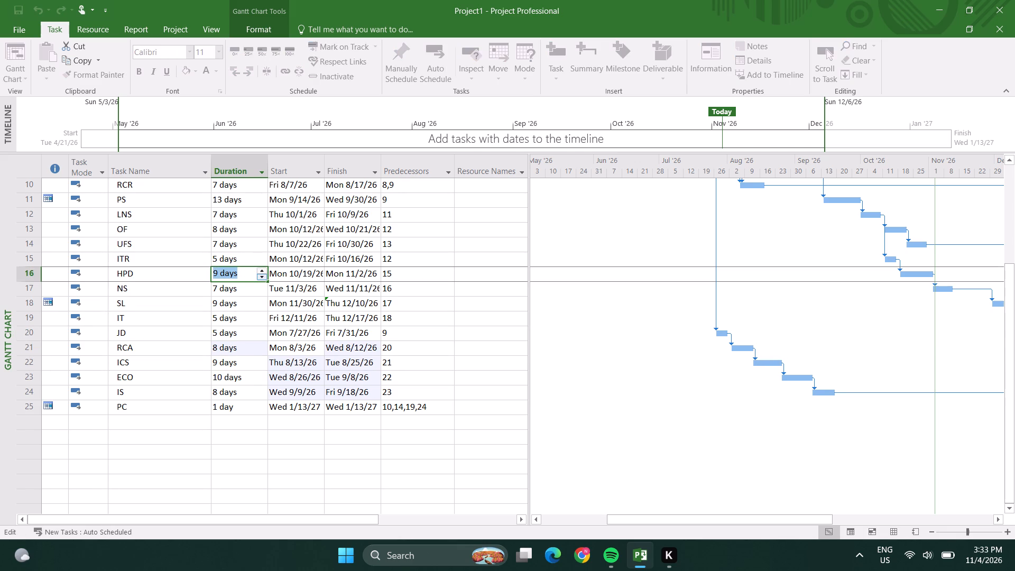
pyautogui.click(232, 256)
# Set the duration of task BR in row 7 to 9 days.
pyautogui.scroll(4, 234, 252)
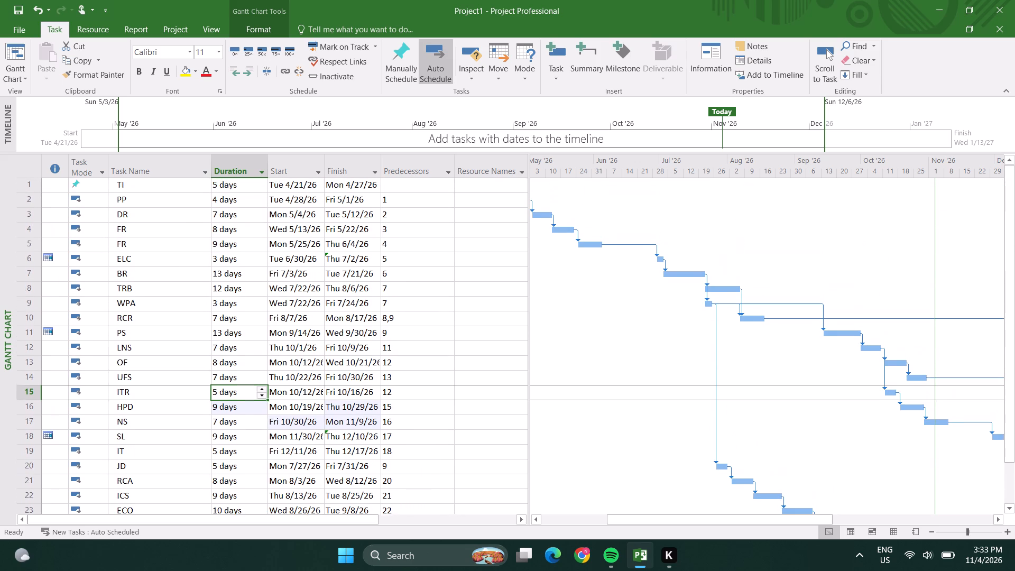
pyautogui.click(230, 271)
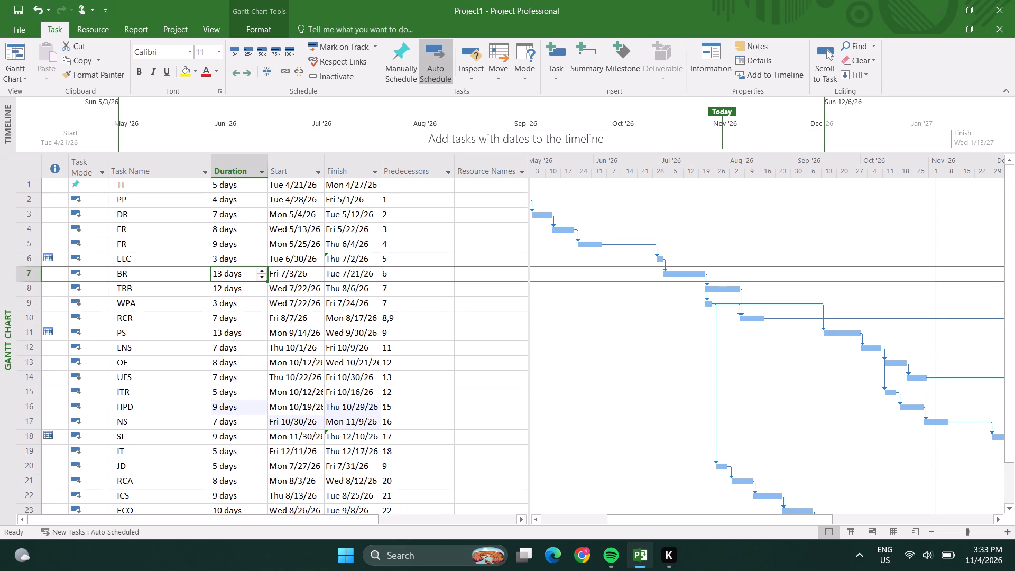
pyautogui.doubleClick(262, 278)
pyautogui.click(262, 278)
pyautogui.click(262, 278)
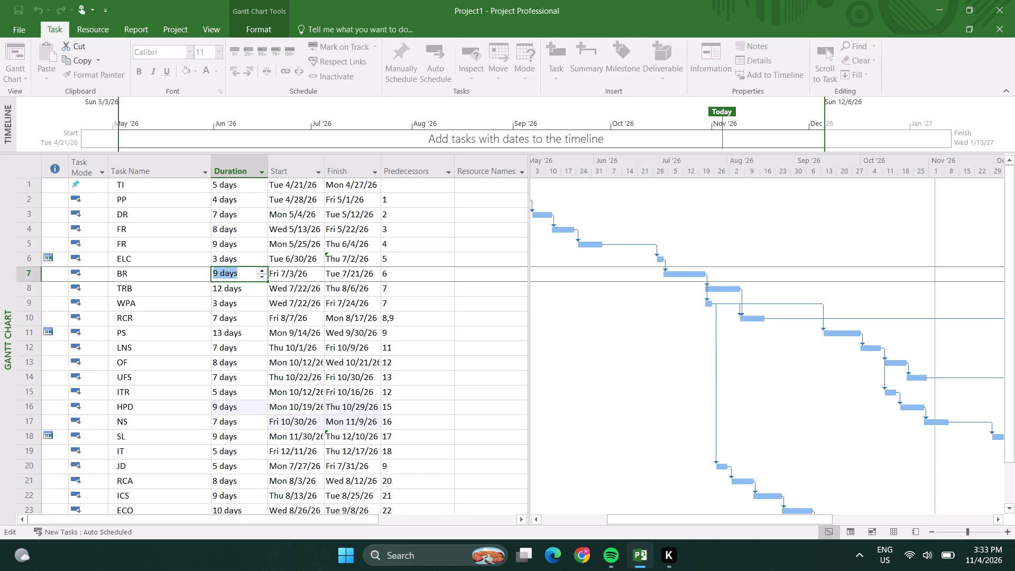
# Set the duration of task TRB in row 8 to 9 days and dismiss the Planning Wizard tip.
pyautogui.click(244, 291)
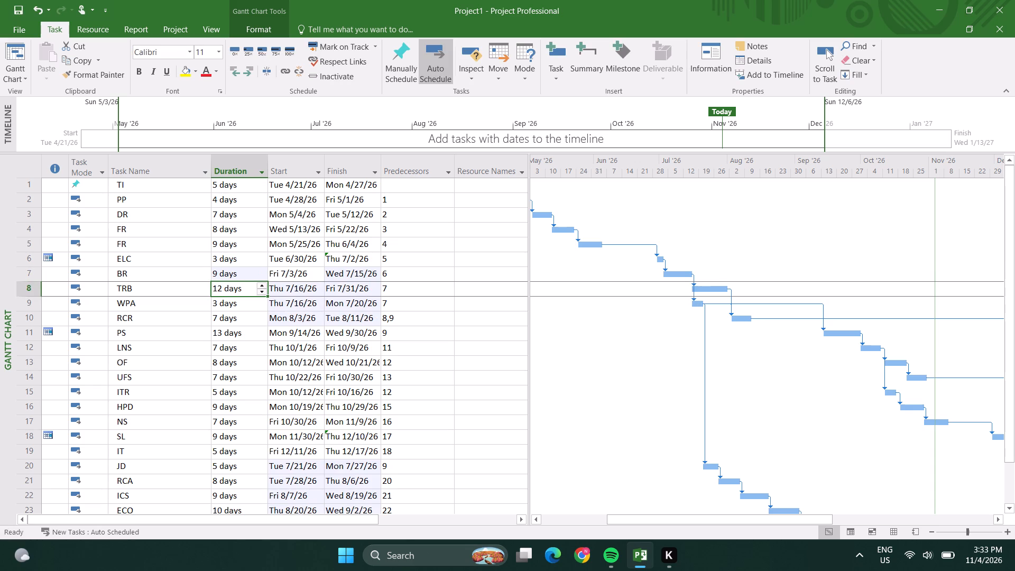
pyautogui.click(260, 292)
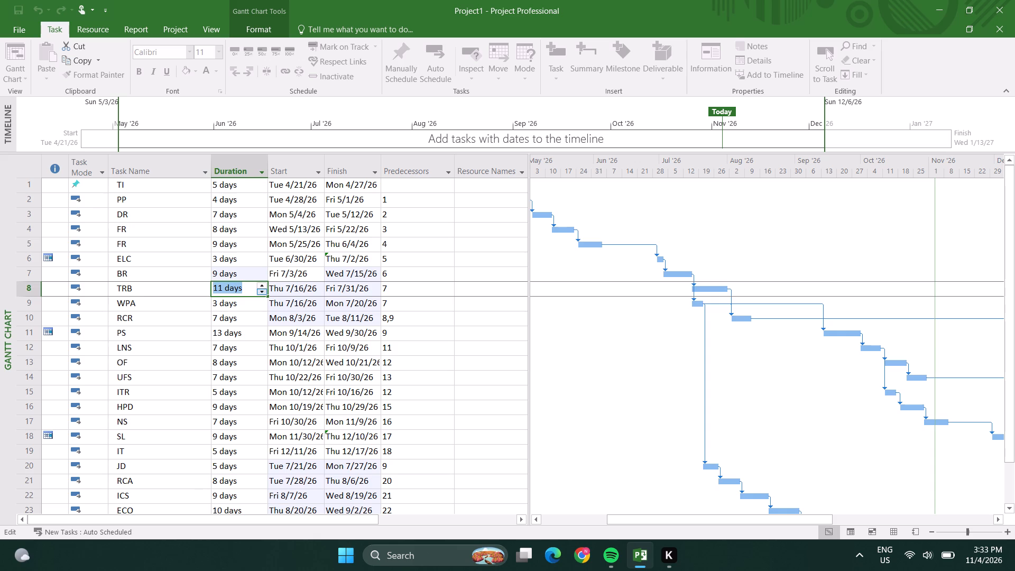
pyautogui.click(261, 292)
pyautogui.scroll(3, 261, 292)
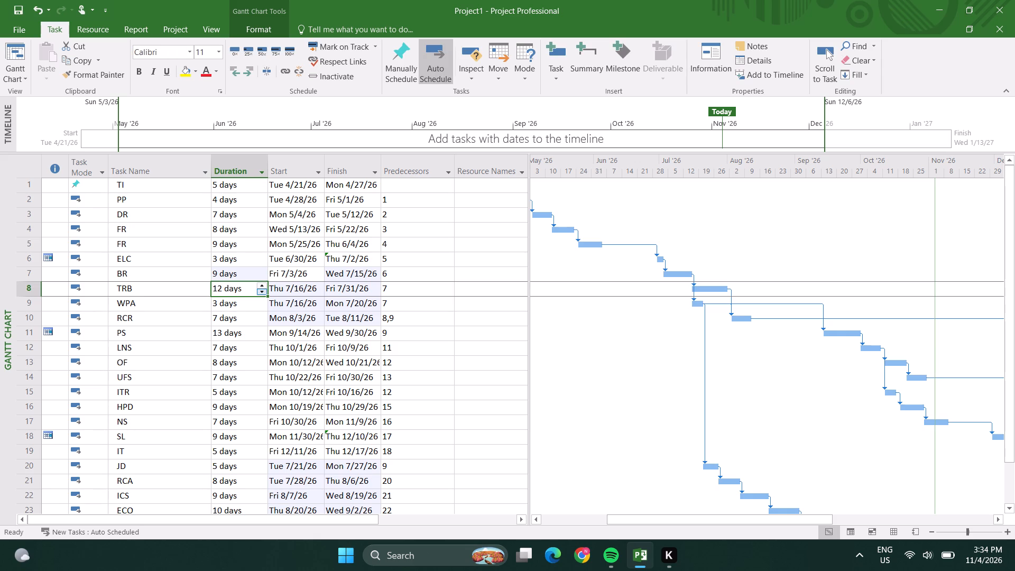
pyautogui.doubleClick(259, 289)
pyautogui.click(259, 291)
pyautogui.click(245, 269)
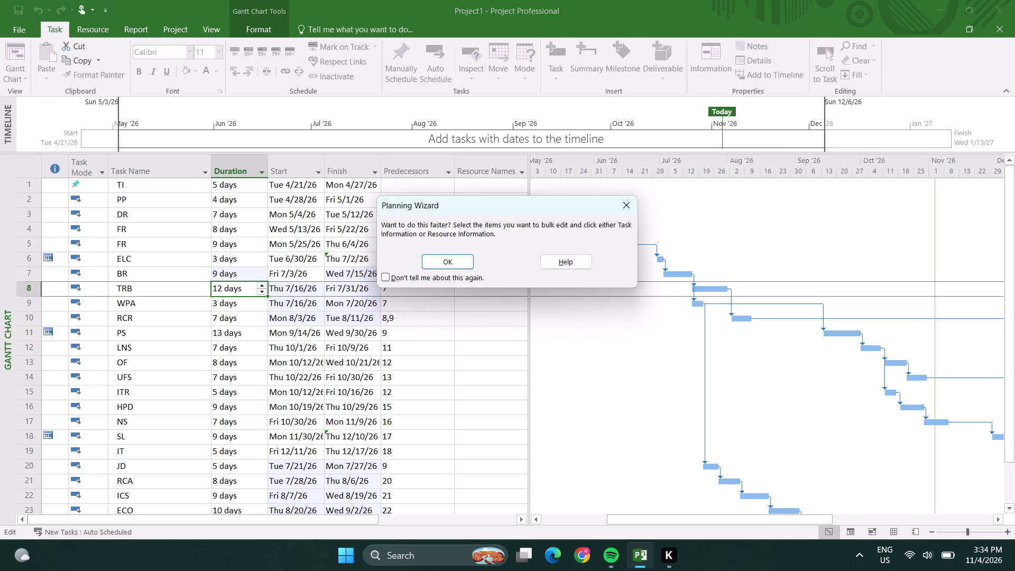
pyautogui.click(442, 260)
# Review the durations, dates and predecessors of all tasks from row 1 to row 25.
pyautogui.scroll(1, 250, 265)
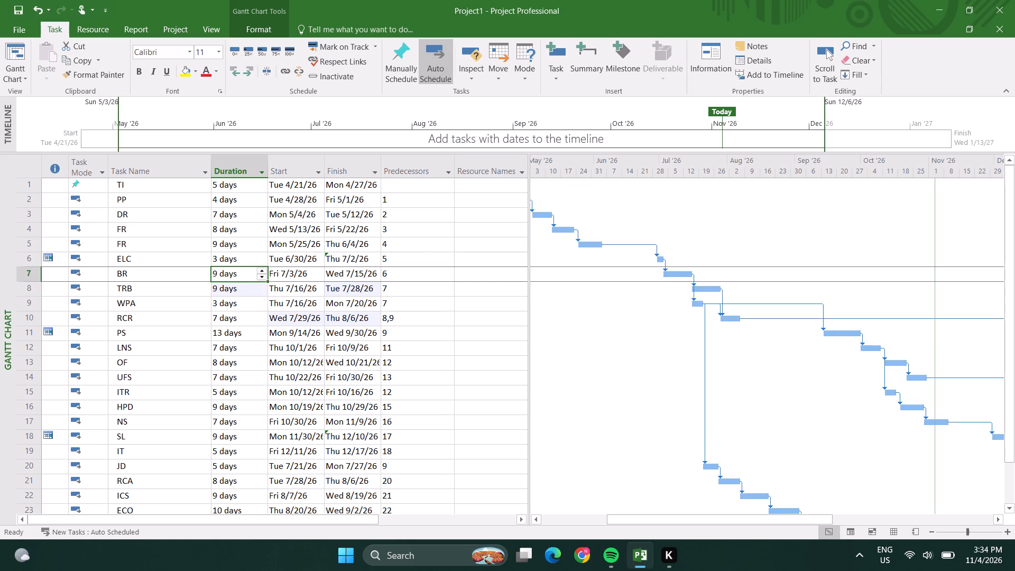
pyautogui.scroll(4, 250, 265)
pyautogui.scroll(-4, 250, 265)
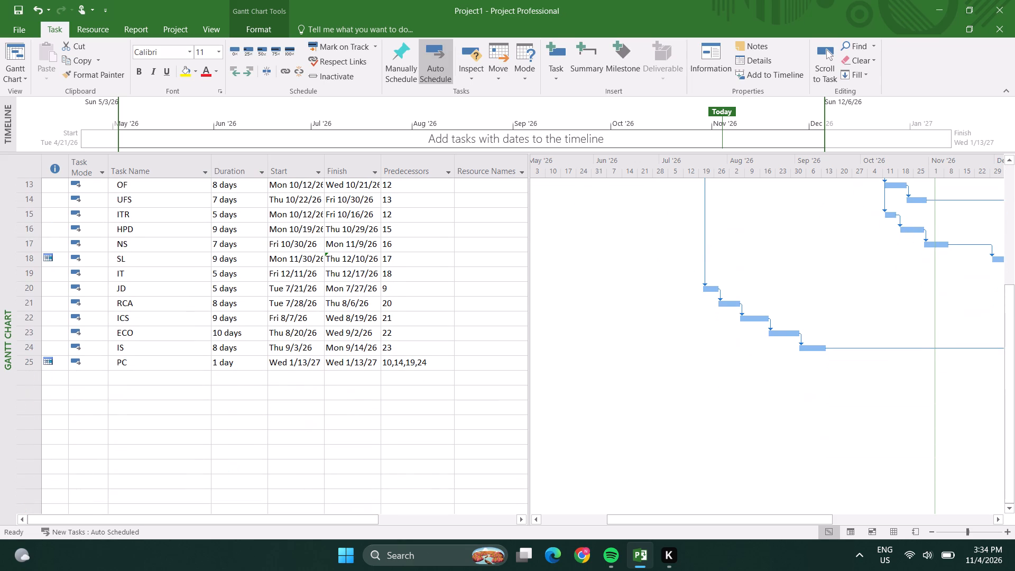
pyautogui.scroll(-2, 250, 265)
pyautogui.scroll(11, 250, 265)
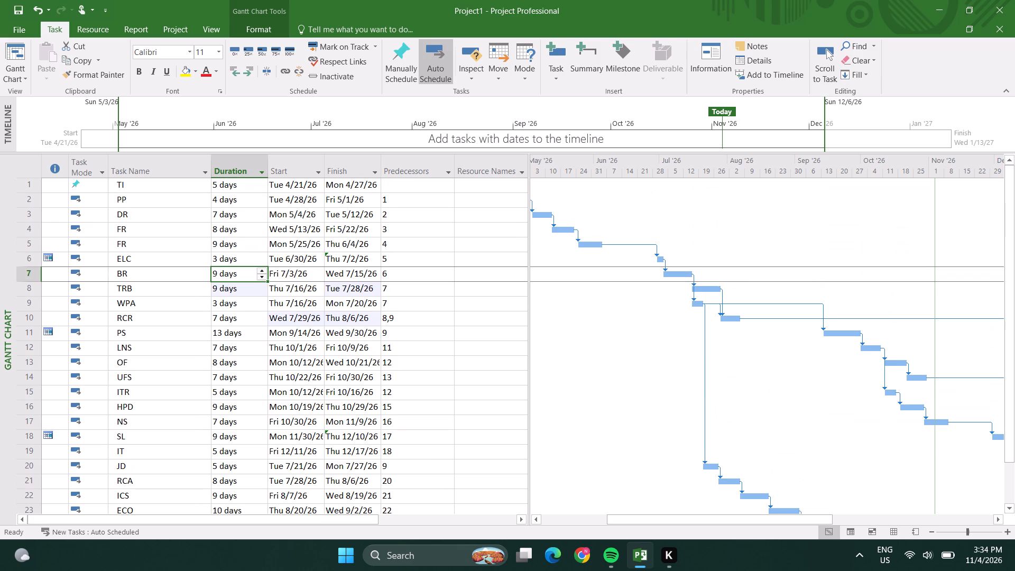
pyautogui.scroll(4, 419, 278)
pyautogui.click(265, 220)
pyautogui.scroll(4, 244, 219)
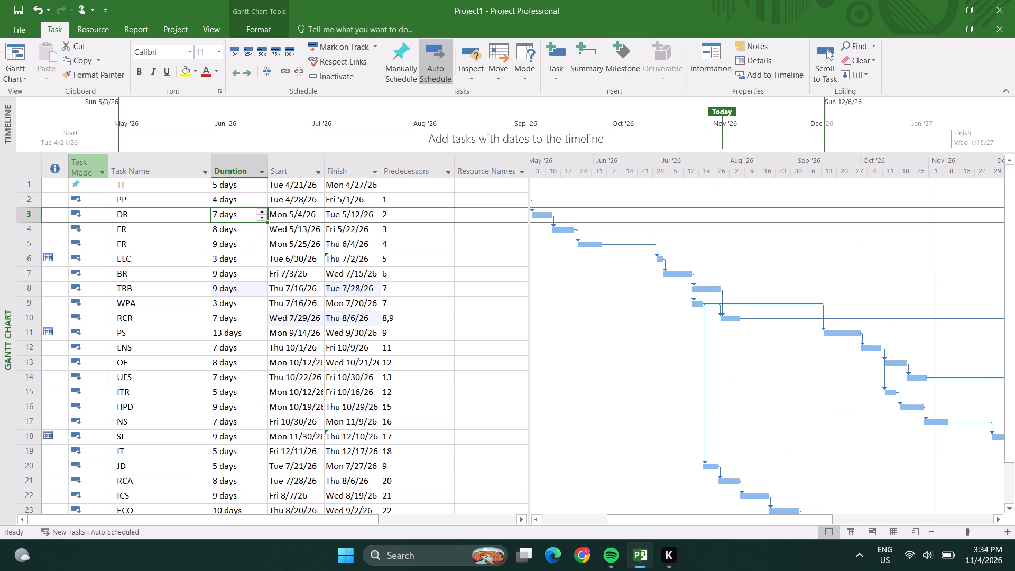
# Switch the project from the Gantt Chart to the Network Diagram view.
pyautogui.click(8, 73)
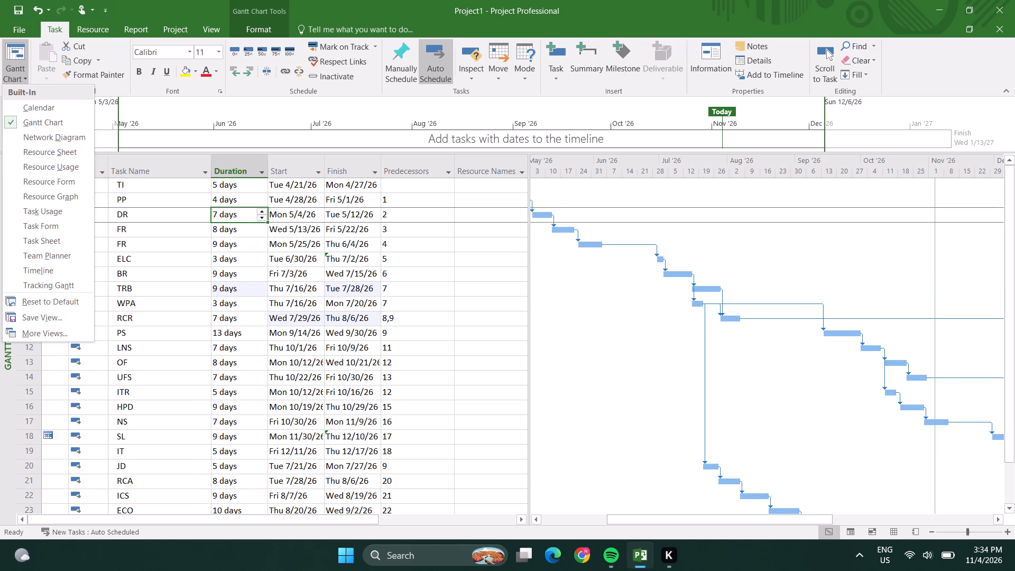
pyautogui.click(43, 135)
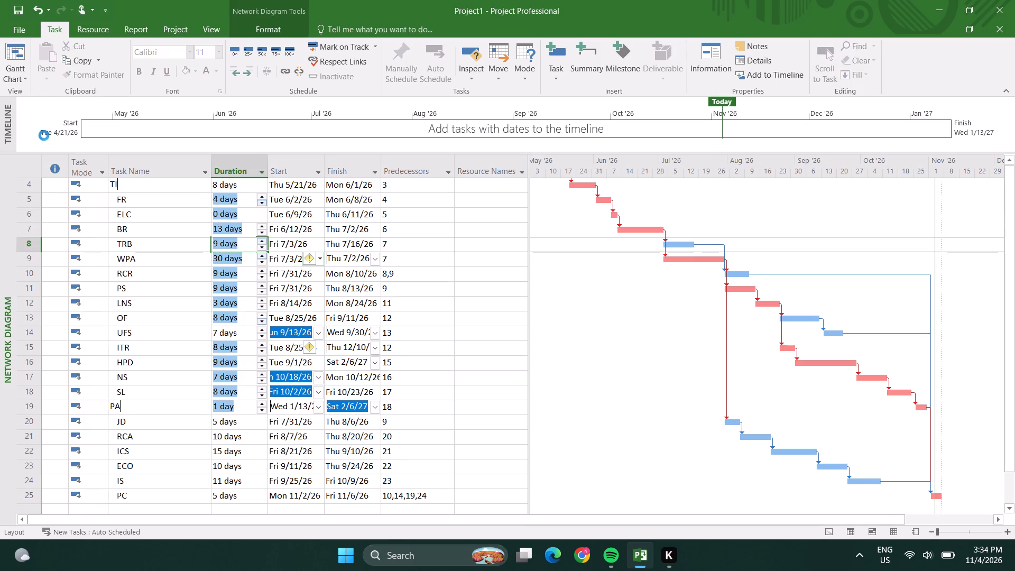
# Look over the layout of the task boxes and their dependency links in the network diagram.
pyautogui.scroll(3, 438, 316)
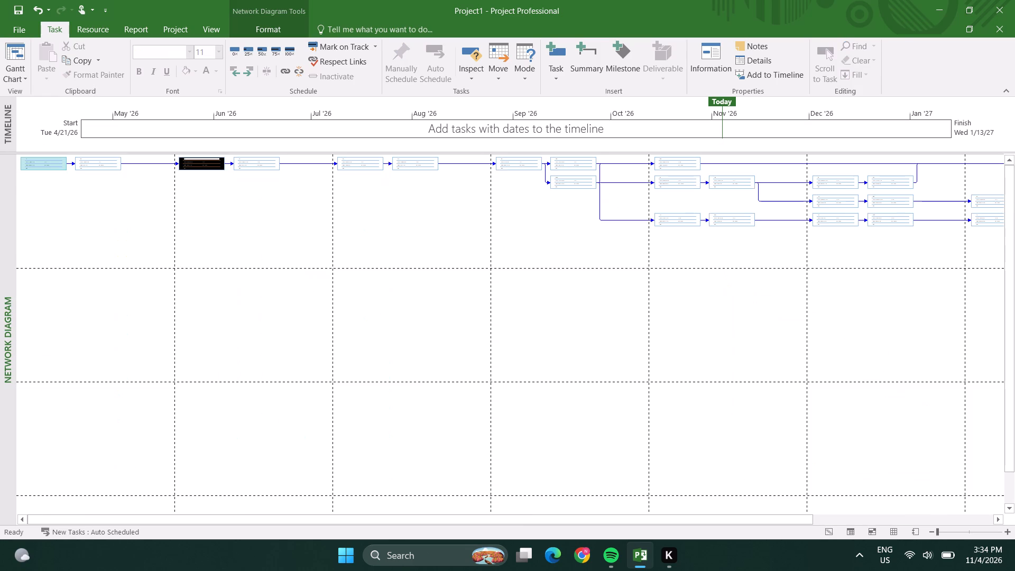
pyautogui.scroll(-5, 439, 316)
pyautogui.scroll(10, 439, 316)
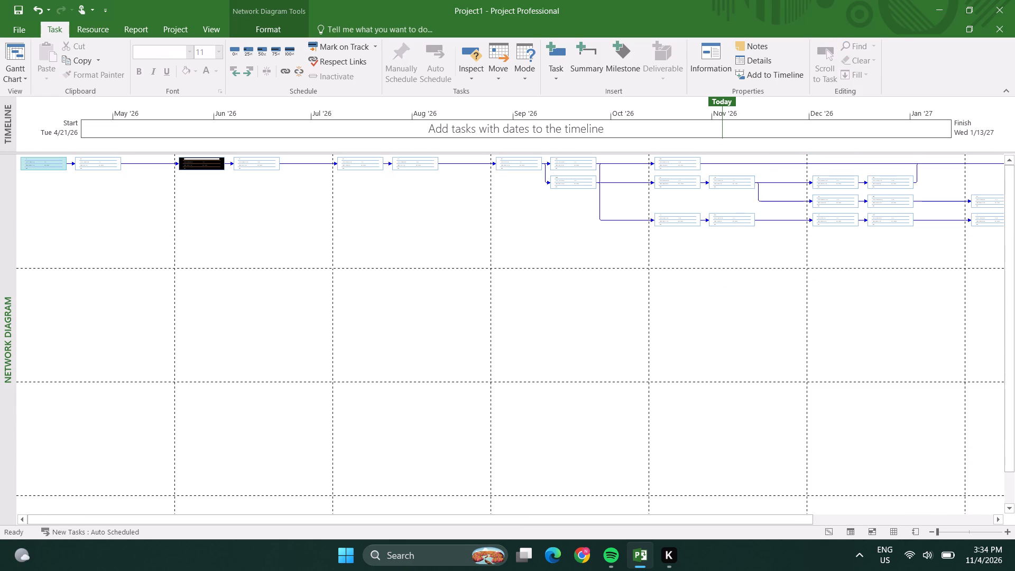
pyautogui.scroll(1, 82, 176)
pyautogui.scroll(9, 34, 159)
# Examine the first part of the network diagram at readable size, following the dependency links from task TI to TRB and WPA.
pyautogui.scroll(8, 35, 160)
pyautogui.keyDown('ctrl'); pyautogui.scroll(8, 83, 168); pyautogui.keyUp('ctrl')
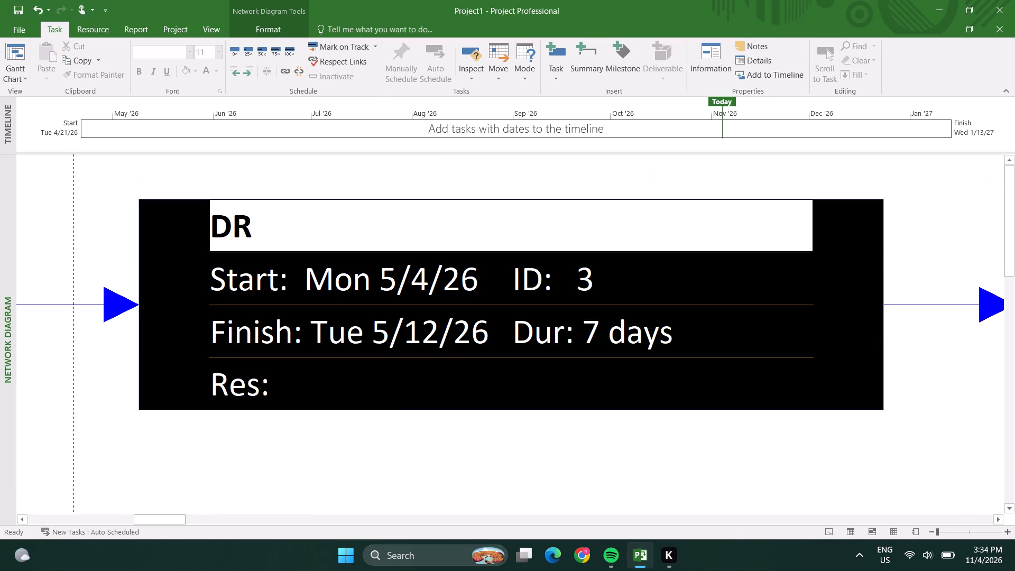
pyautogui.hscroll(1, 83, 168)
pyautogui.keyDown('ctrl'); pyautogui.scroll(-3, 83, 169); pyautogui.keyUp('ctrl')
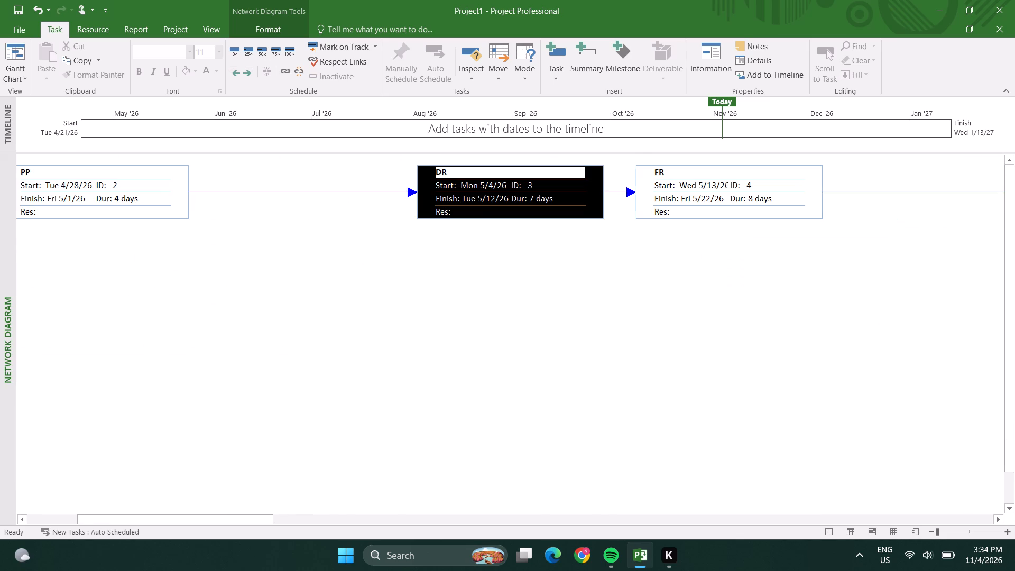
pyautogui.hscroll(8, 82, 170)
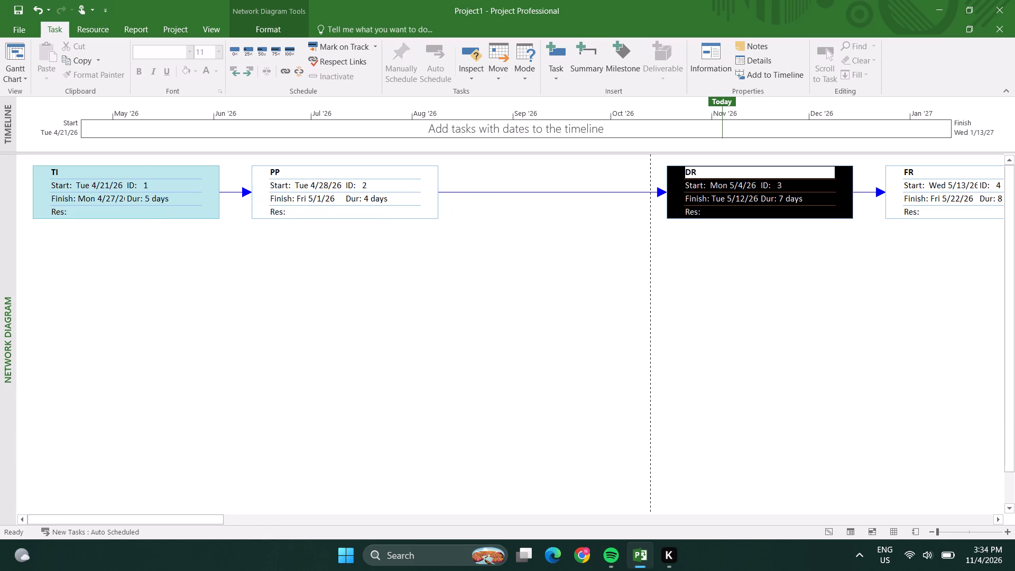
pyautogui.hscroll(-5, 84, 171)
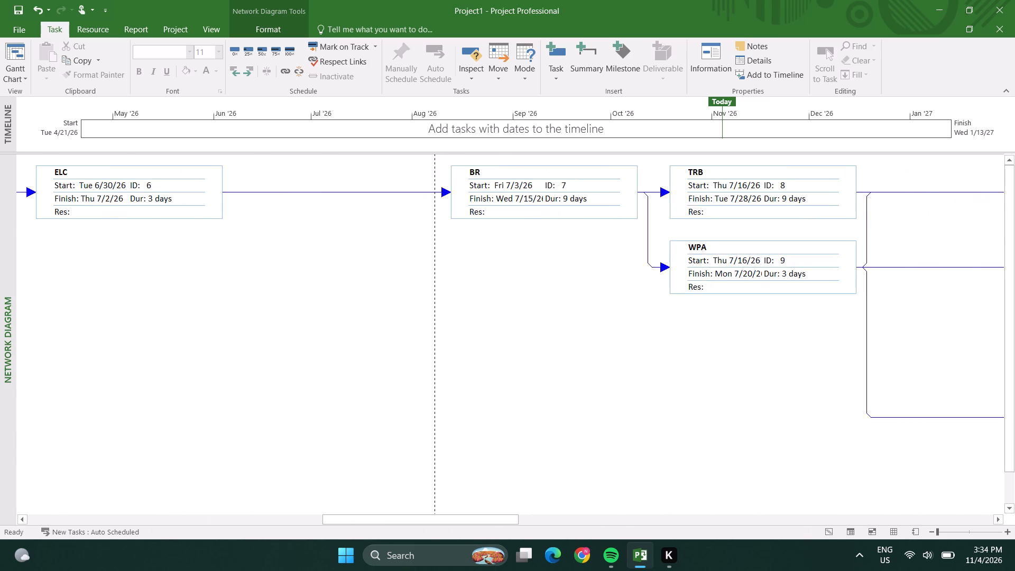
pyautogui.hscroll(-2, 83, 172)
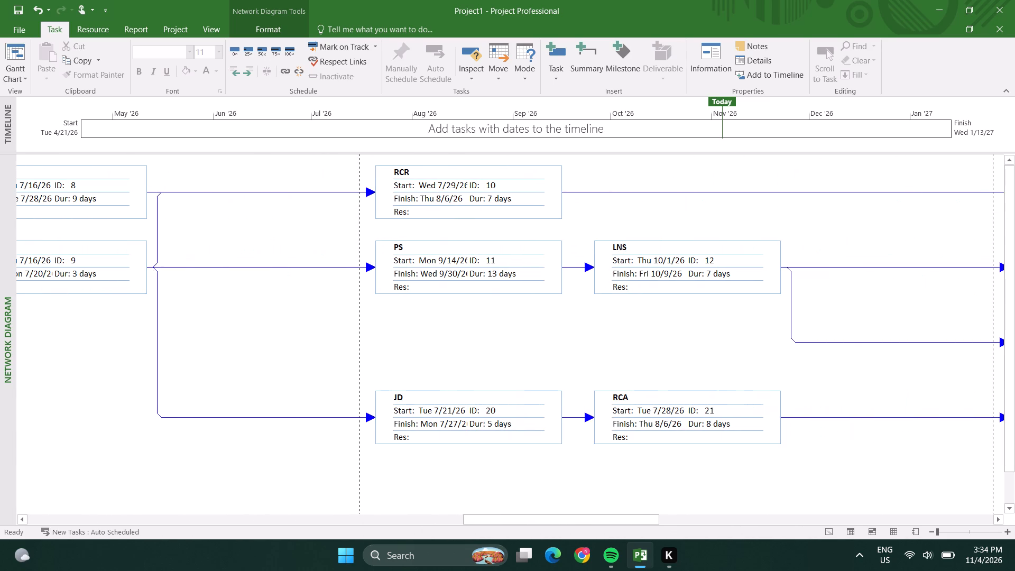
# Follow the parallel branches of the network diagram from RCR, PS and JD through to the final task PC.
pyautogui.hscroll(-4, 85, 174)
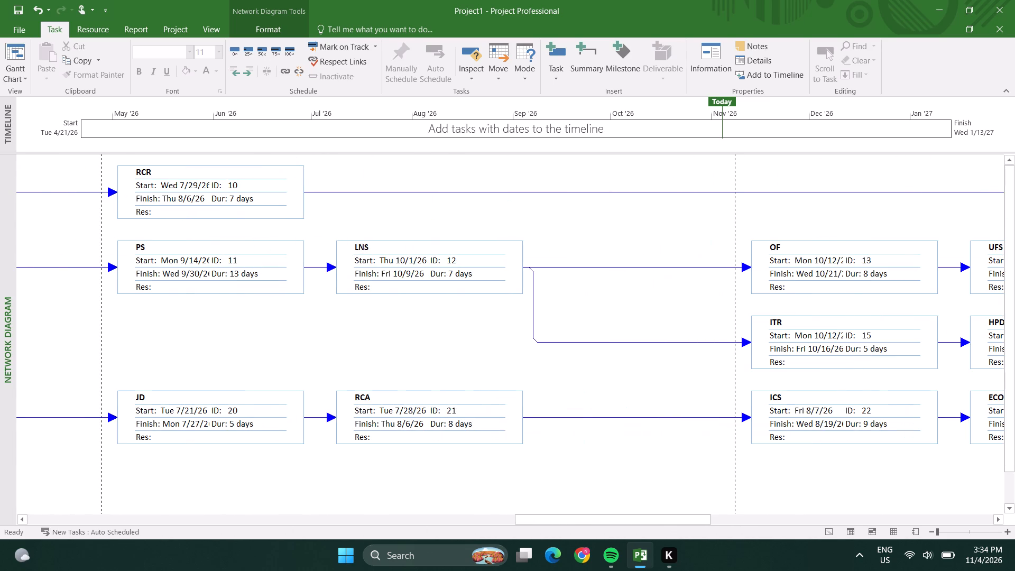
pyautogui.hscroll(-3, 84, 178)
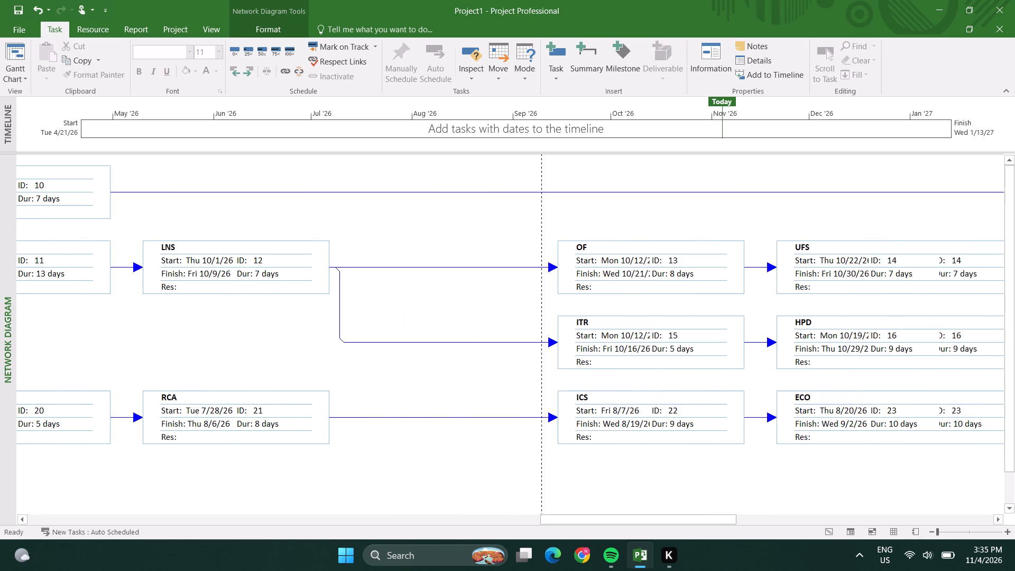
pyautogui.hscroll(-2, 79, 178)
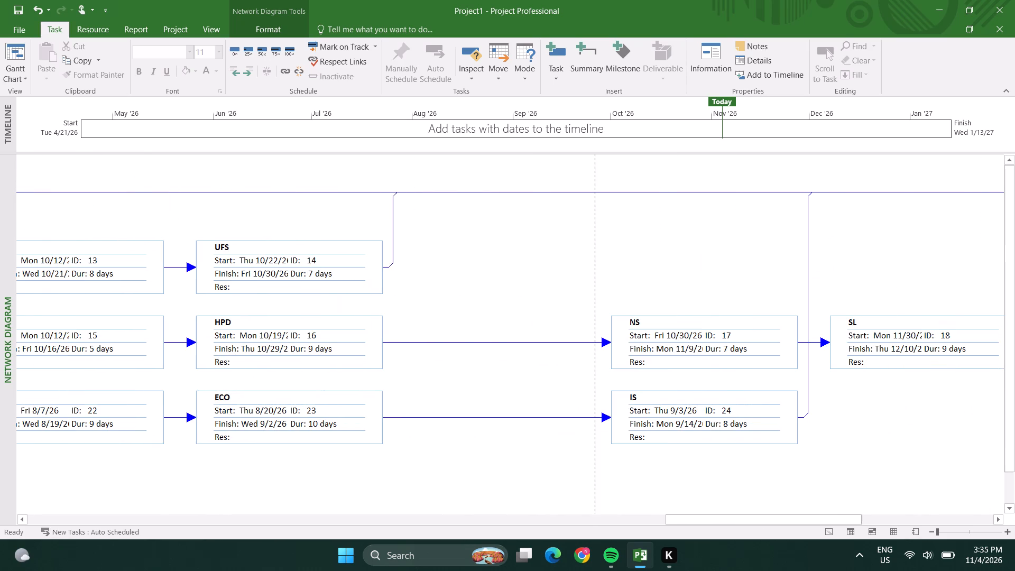
pyautogui.hscroll(-3, 79, 178)
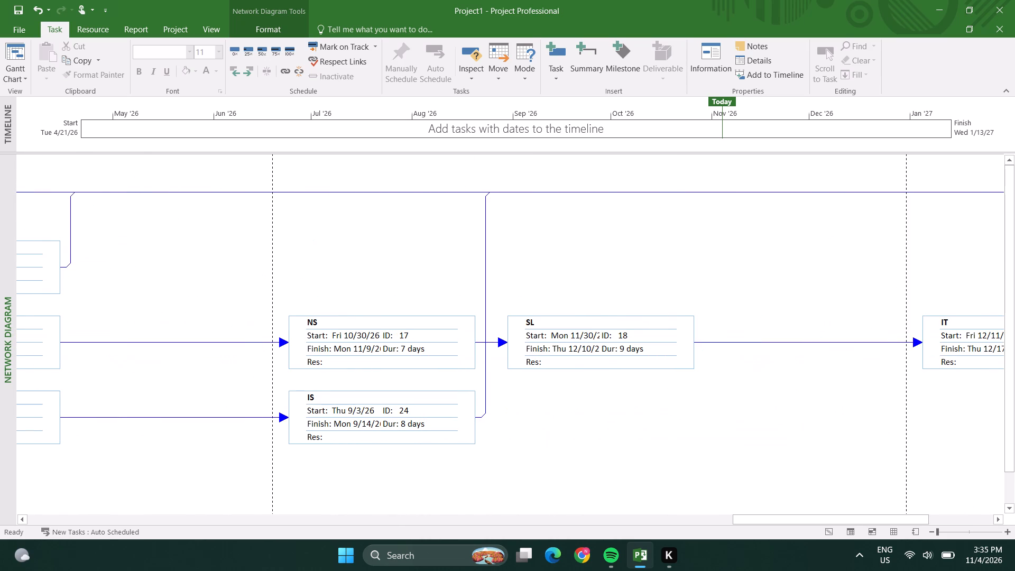
pyautogui.hscroll(-3, 78, 180)
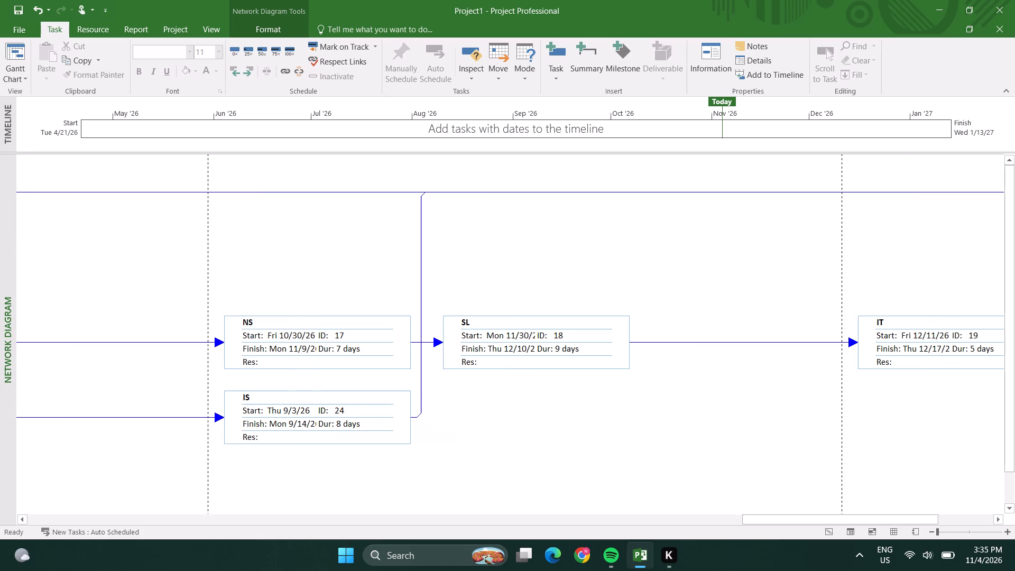
pyautogui.hscroll(-2, 81, 175)
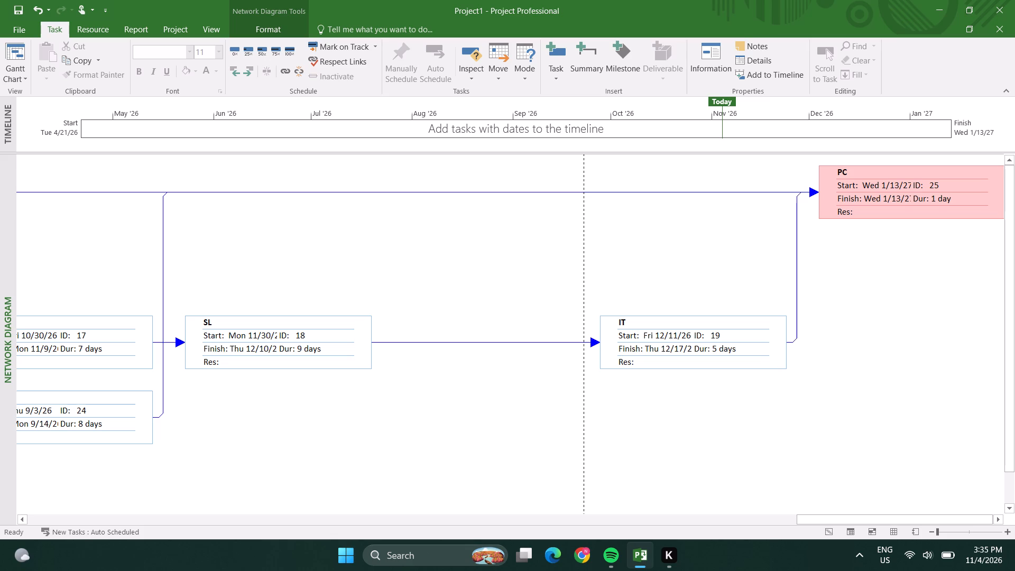
# Inspect the end of the network diagram around tasks SL, IT and PC, including the area below and beyond them.
pyautogui.scroll(-1, 79, 182)
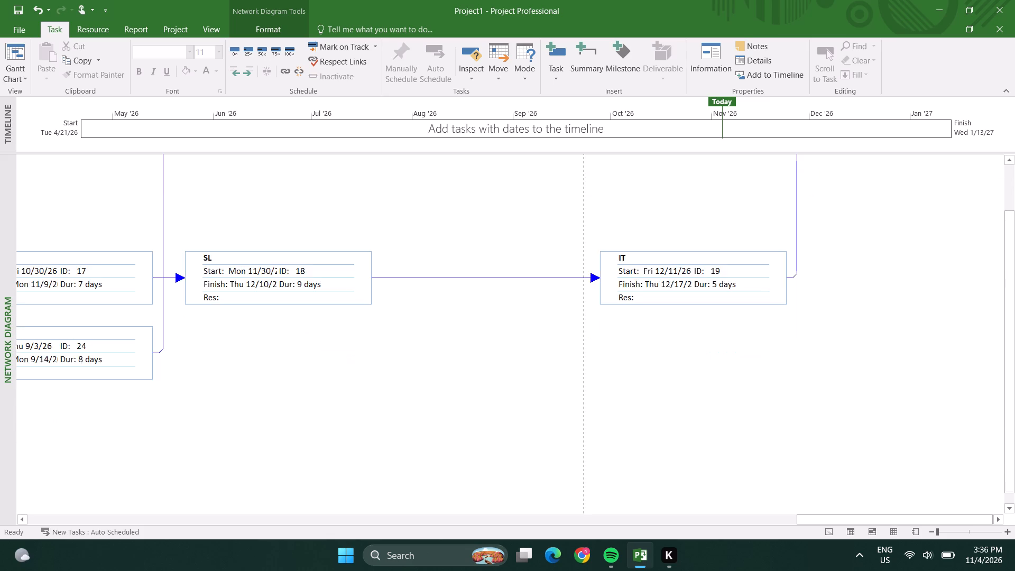
pyautogui.scroll(-1, 79, 182)
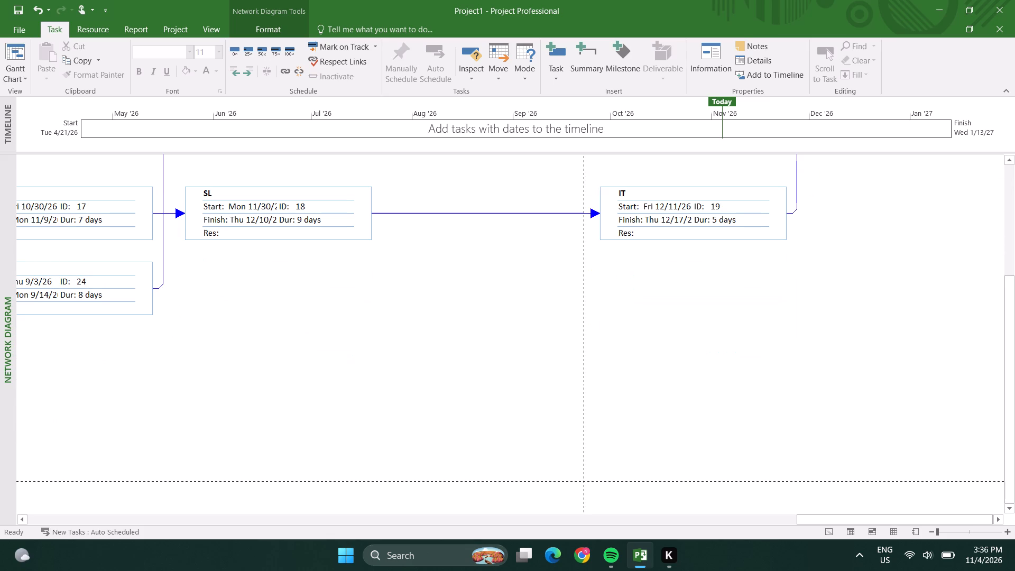
pyautogui.scroll(-5, 81, 181)
pyautogui.scroll(1, 78, 182)
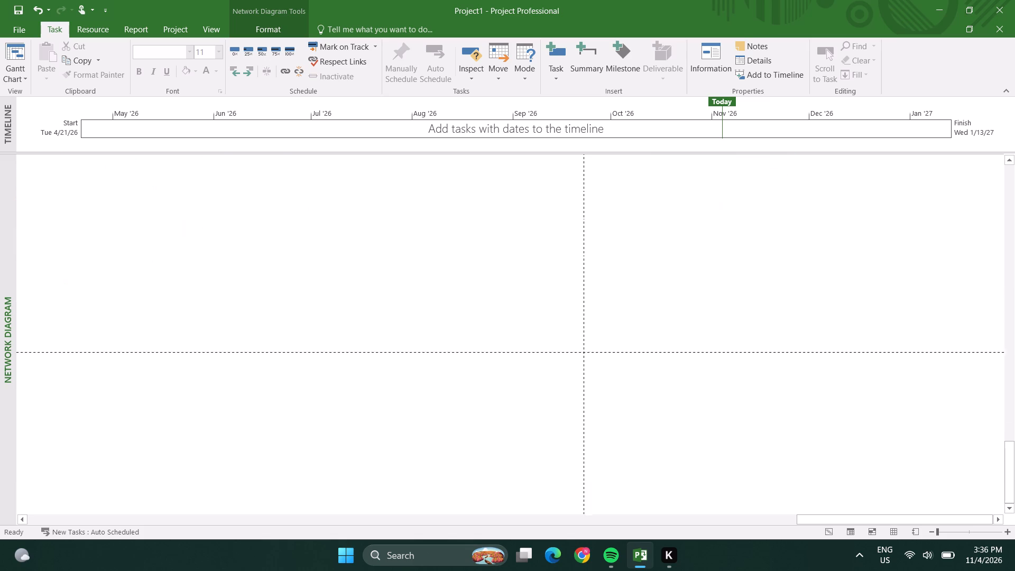
pyautogui.scroll(1, 78, 182)
pyautogui.hscroll(-1, 78, 182)
pyautogui.scroll(2, 79, 181)
pyautogui.hscroll(5, 79, 181)
pyautogui.hscroll(-1, 77, 183)
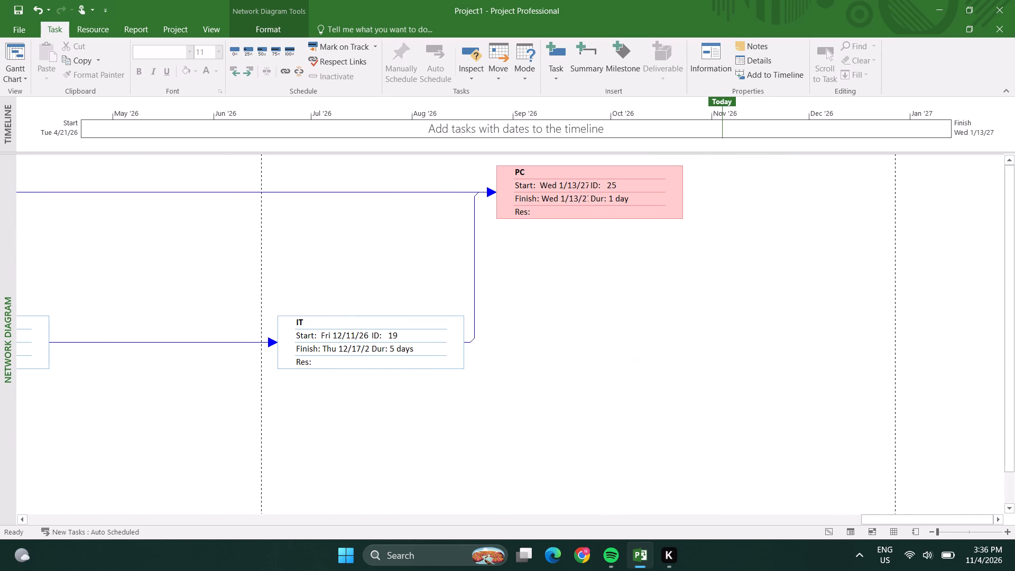
pyautogui.hscroll(-1, 77, 183)
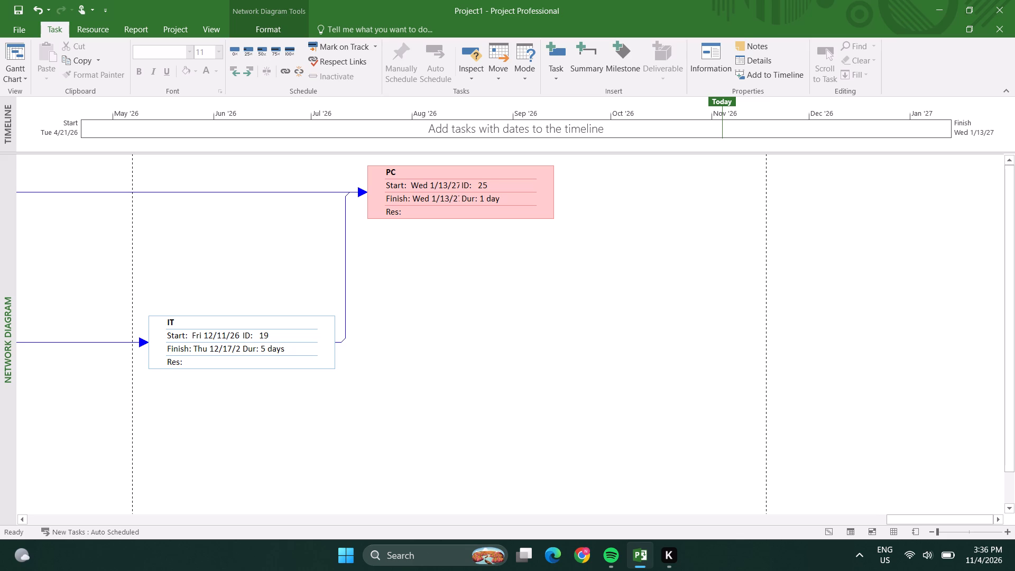
pyautogui.scroll(-1, 76, 185)
pyautogui.scroll(1, 76, 185)
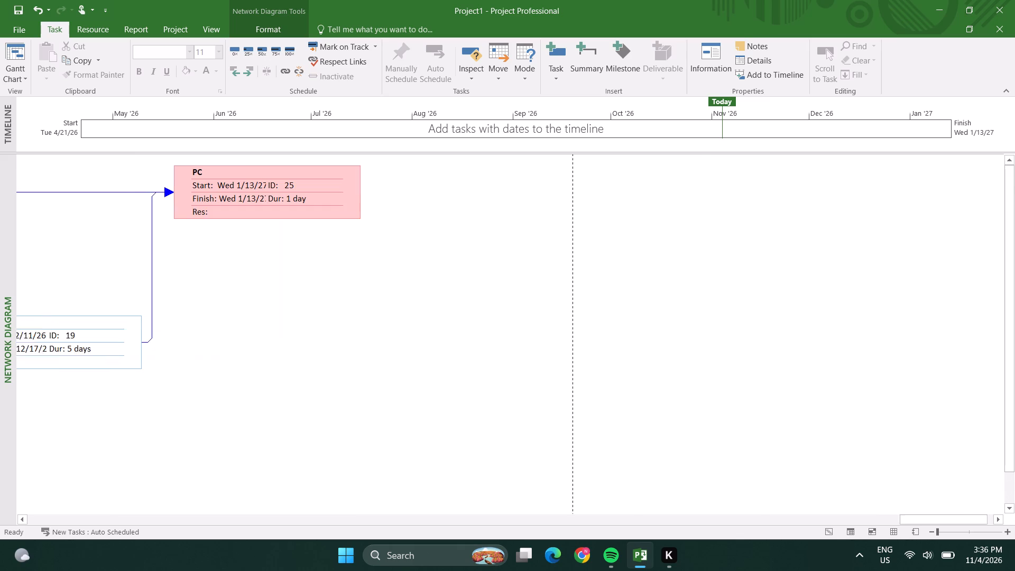
pyautogui.scroll(1, 76, 185)
pyautogui.hscroll(-2, 76, 185)
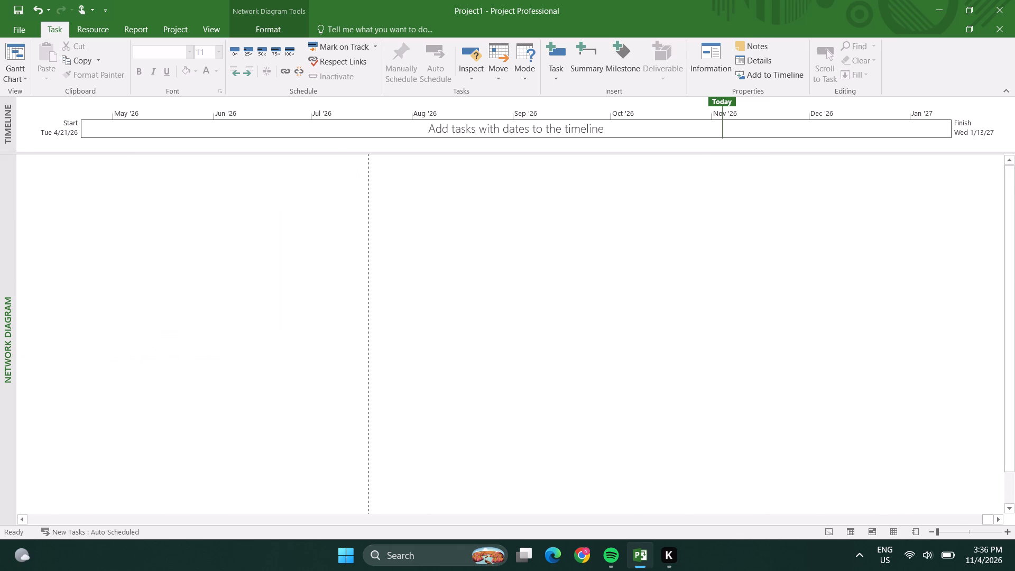
pyautogui.hscroll(-3, 76, 185)
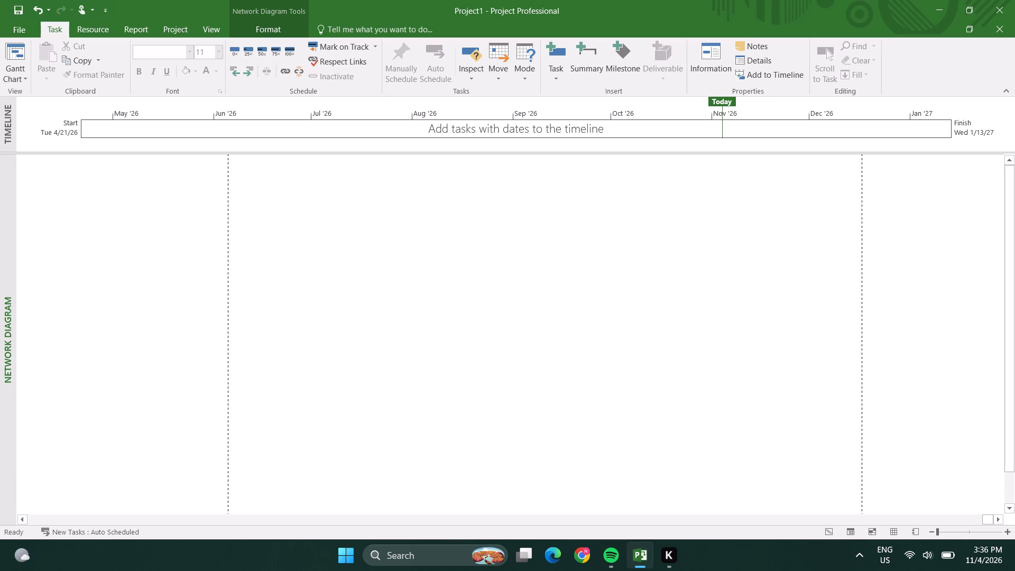
pyautogui.hscroll(7, 77, 182)
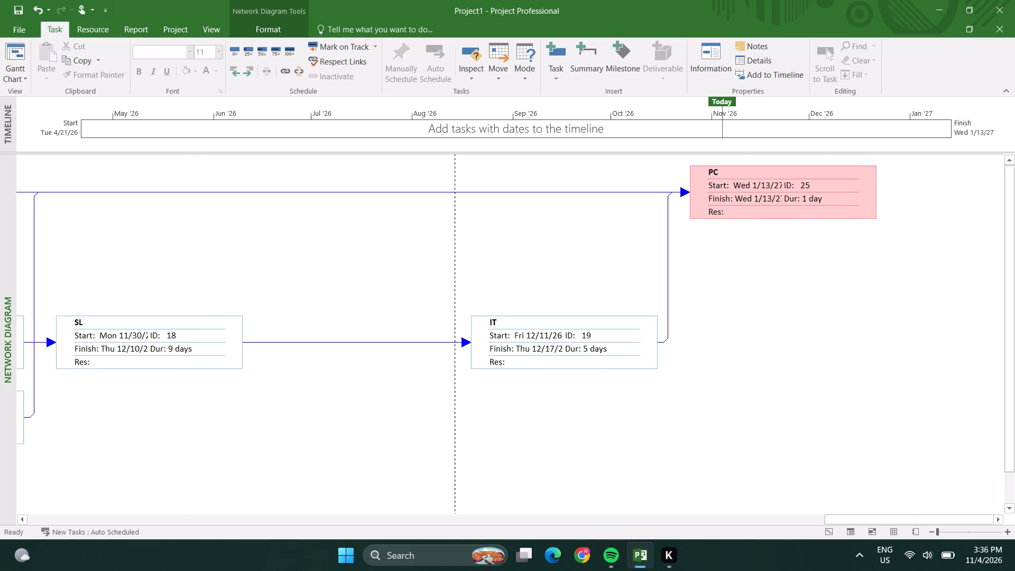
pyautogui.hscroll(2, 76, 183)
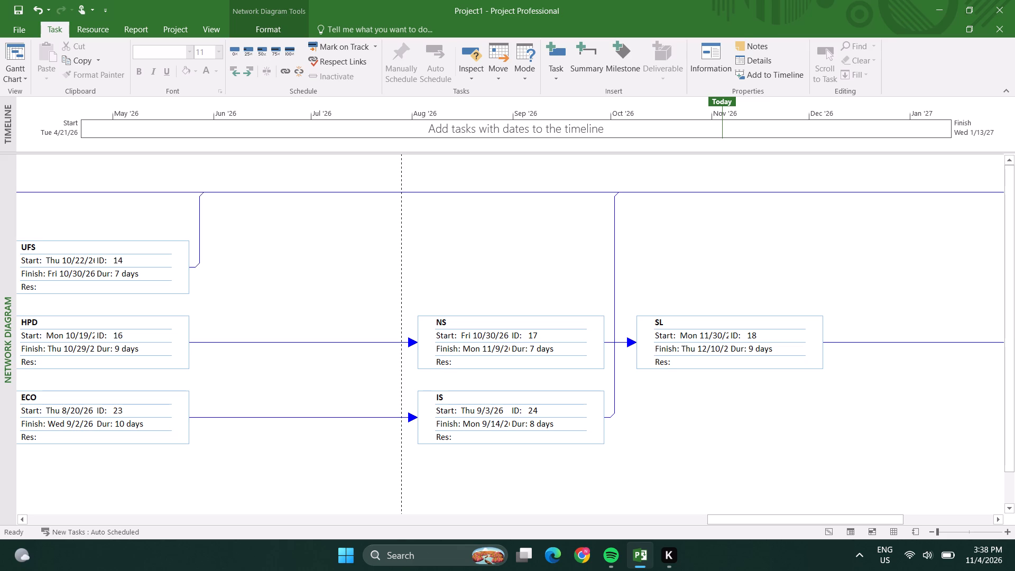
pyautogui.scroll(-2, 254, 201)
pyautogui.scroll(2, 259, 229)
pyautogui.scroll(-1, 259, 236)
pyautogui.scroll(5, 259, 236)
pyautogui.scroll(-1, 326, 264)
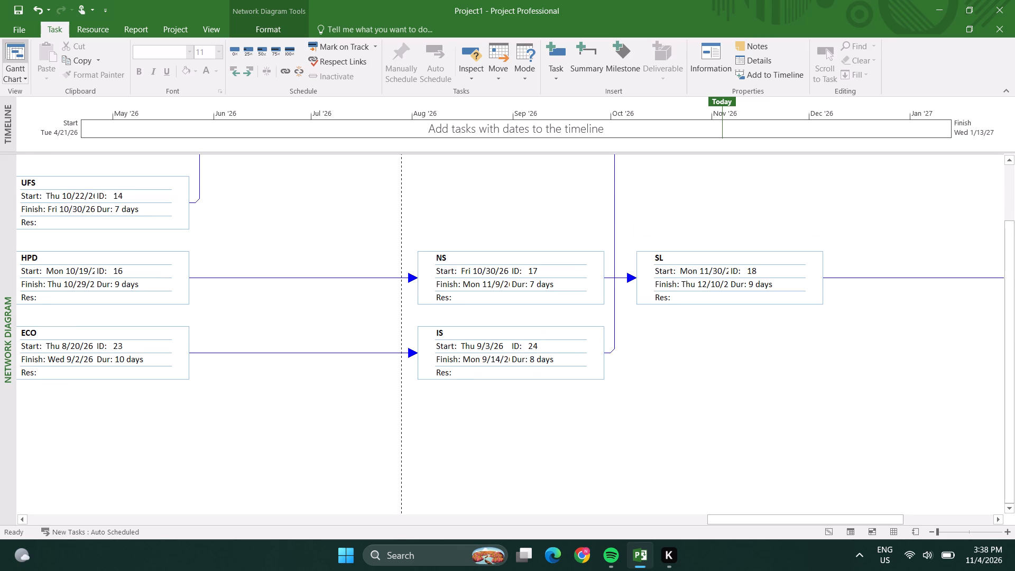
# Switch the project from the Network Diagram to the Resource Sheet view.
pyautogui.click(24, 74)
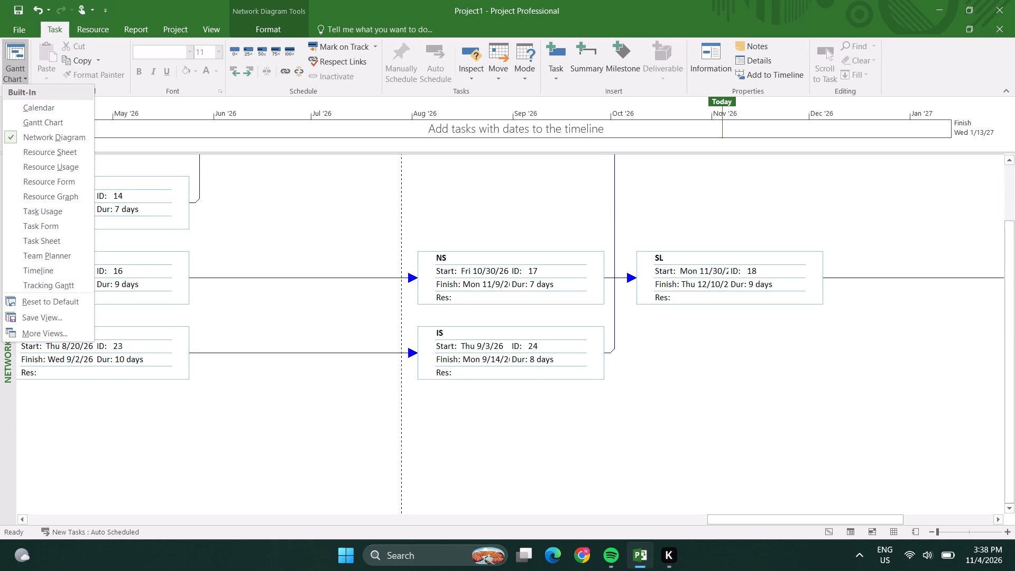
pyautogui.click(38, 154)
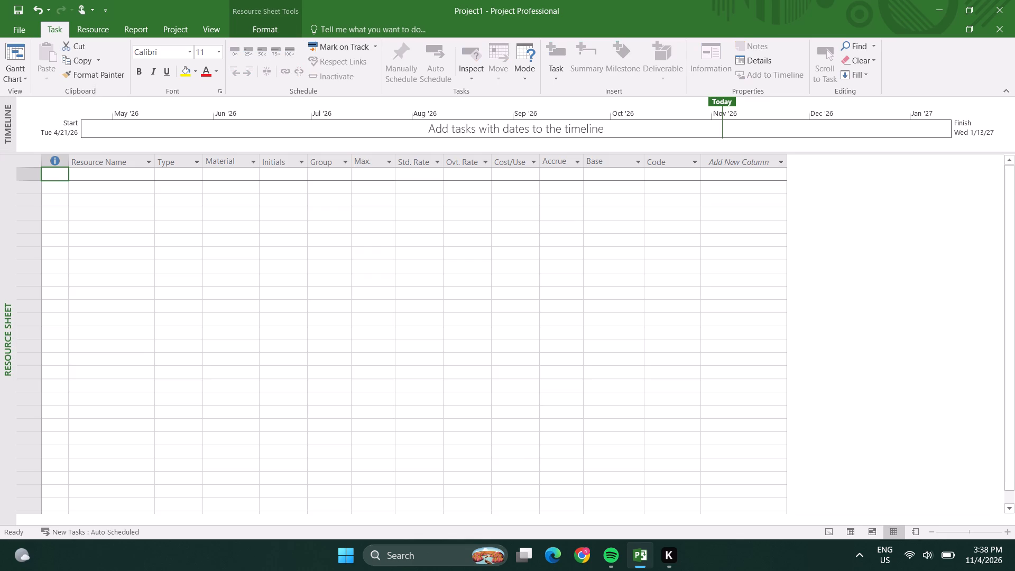
# Switch the project to the Task Usage view and look over the work, durations and dates of the listed tasks.
pyautogui.click(16, 73)
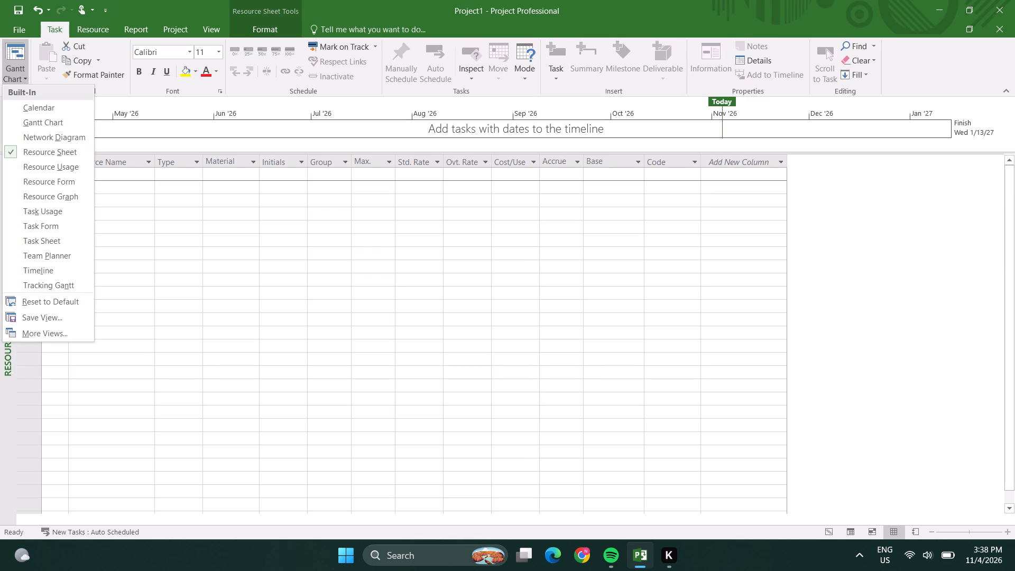
pyautogui.click(27, 209)
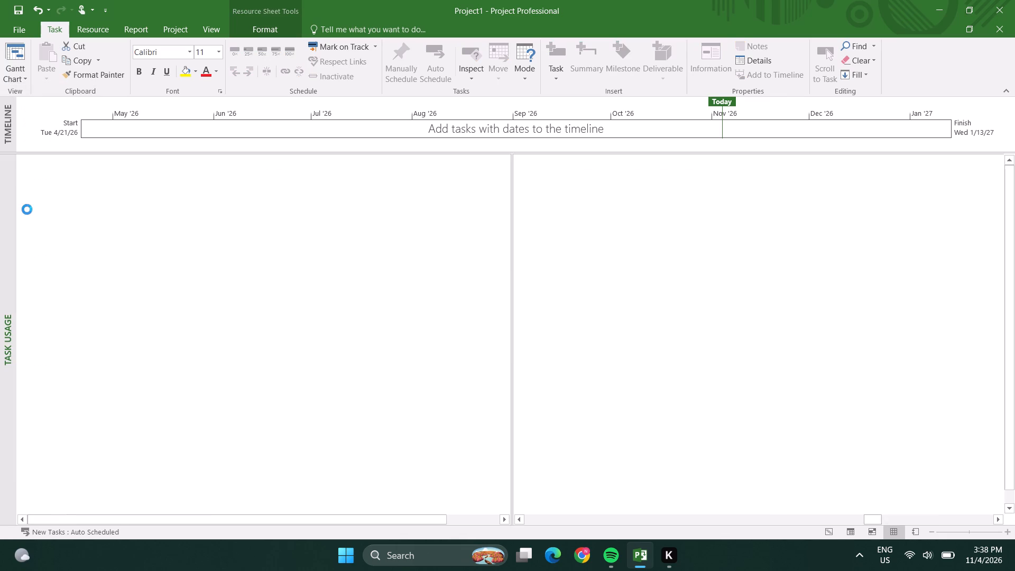
pyautogui.scroll(-1, 271, 245)
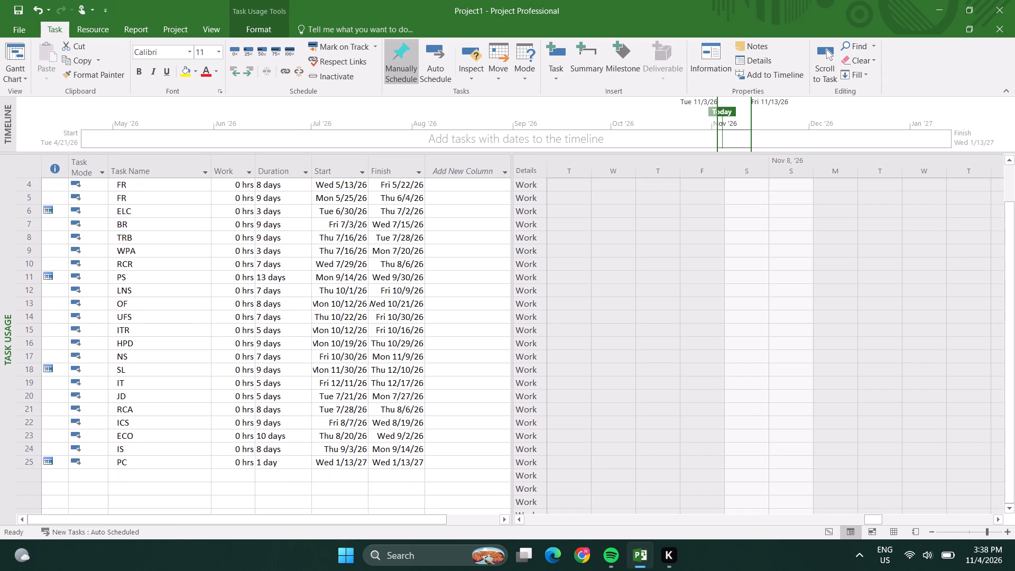
pyautogui.scroll(3, 272, 245)
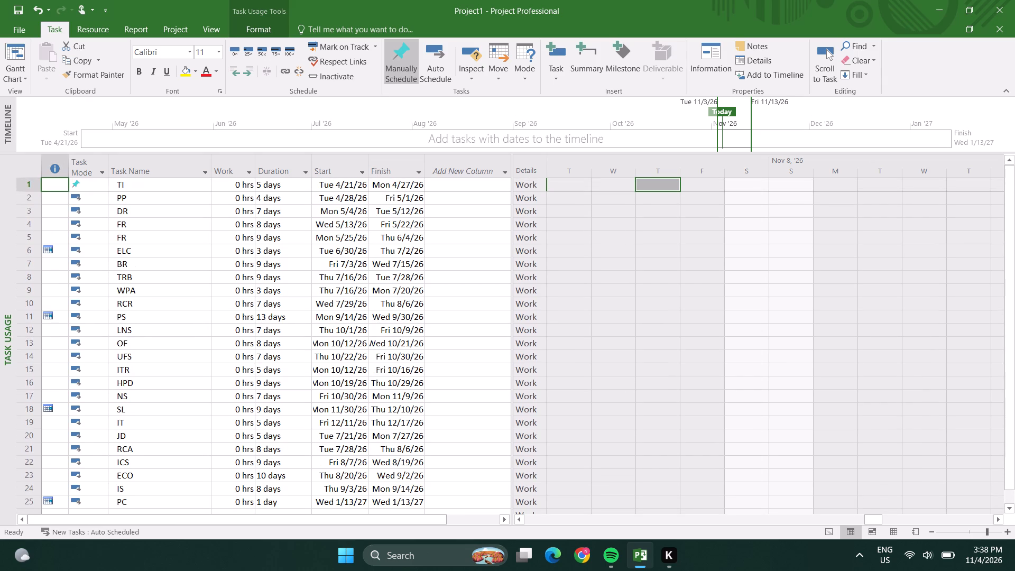
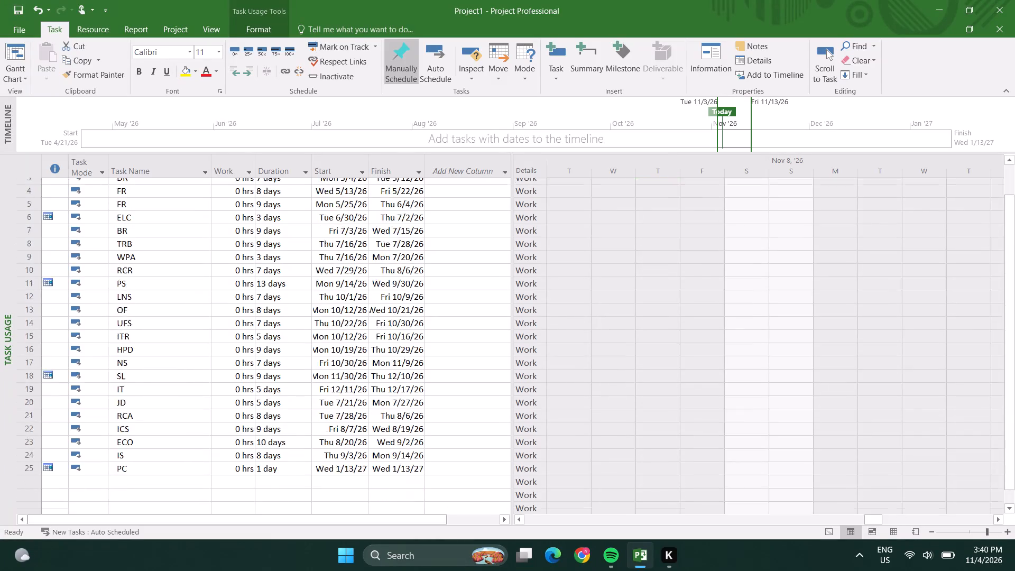
# Switch the project from Task Usage to the Tracking Gantt view.
pyautogui.scroll(-3, 325, 238)
pyautogui.click(7, 70)
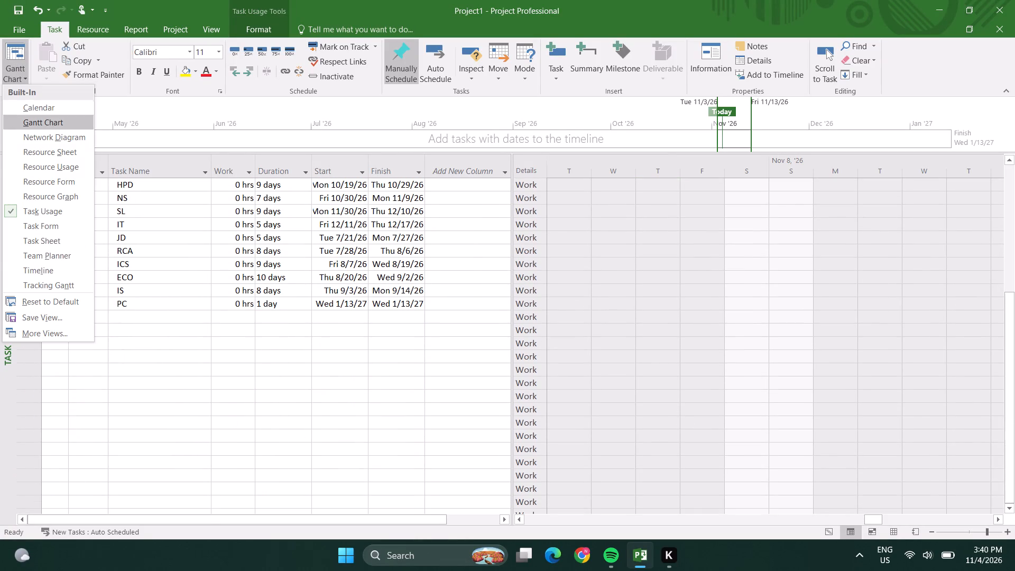
pyautogui.click(19, 278)
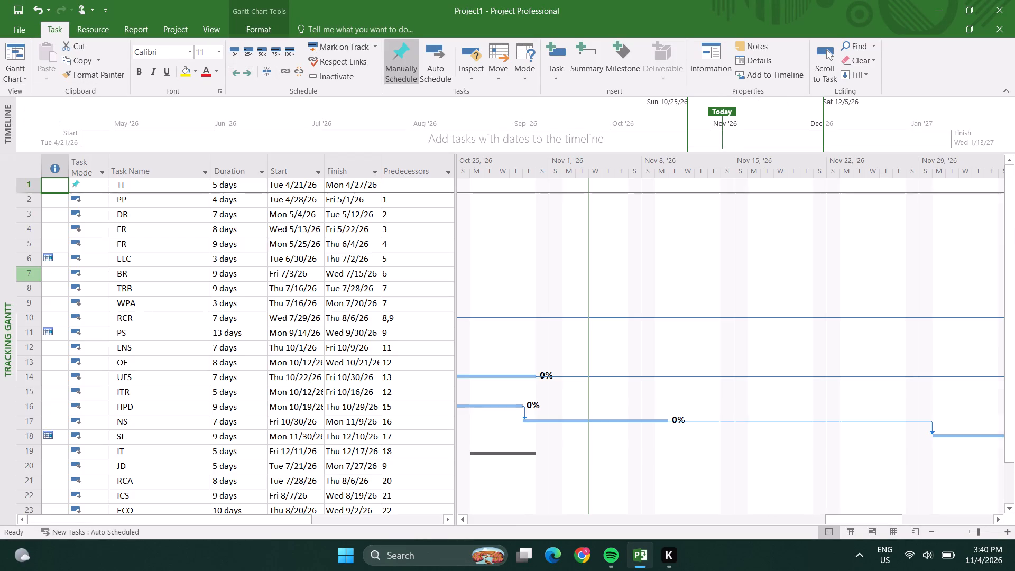
# Look over the Tracking Gantt from task TI through PC, examining the durations, dates, predecessors and tracking bars.
pyautogui.scroll(-2, 187, 238)
pyautogui.scroll(-1, 644, 303)
pyautogui.scroll(3, 644, 303)
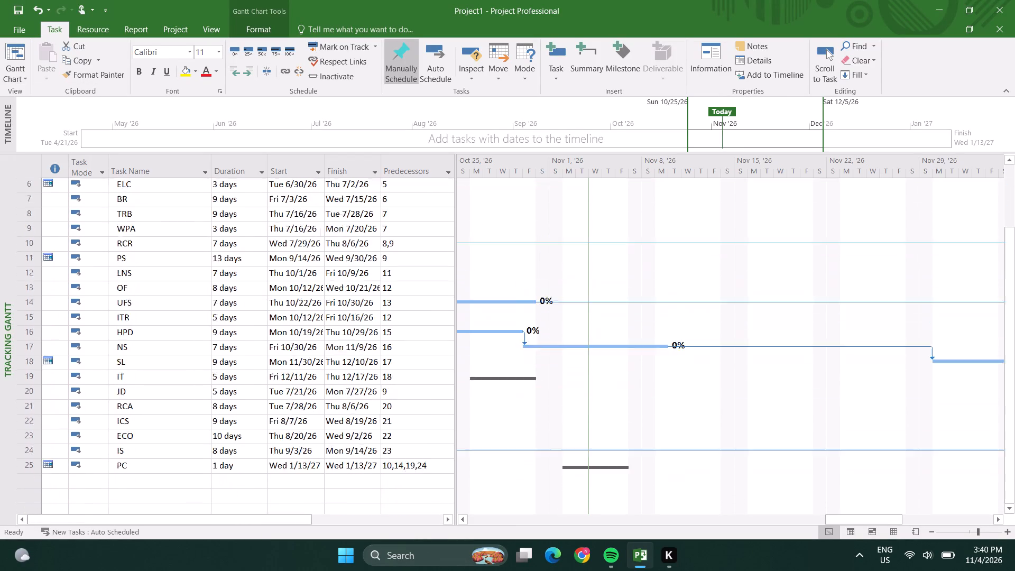
pyautogui.scroll(6, 644, 303)
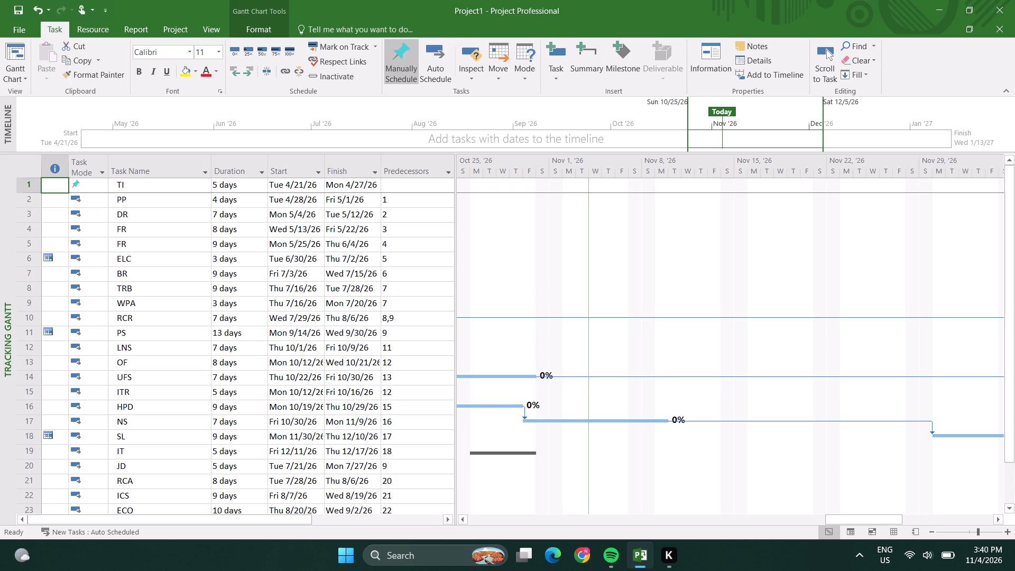
pyautogui.scroll(1, 644, 303)
pyautogui.scroll(-1, 645, 303)
pyautogui.scroll(3, 646, 303)
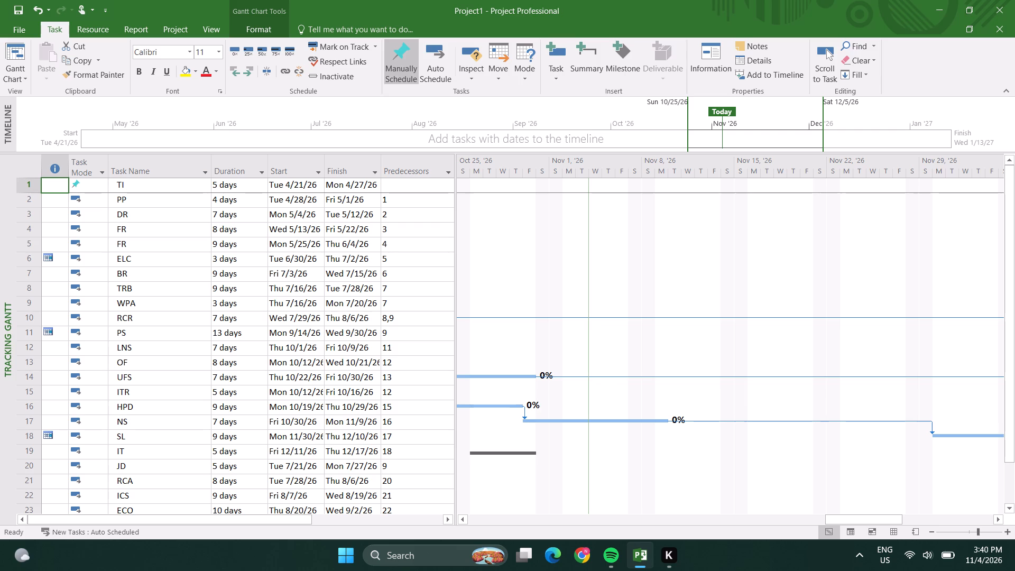
pyautogui.scroll(-2, 563, 293)
pyautogui.scroll(1, 563, 293)
pyautogui.scroll(-6, 564, 293)
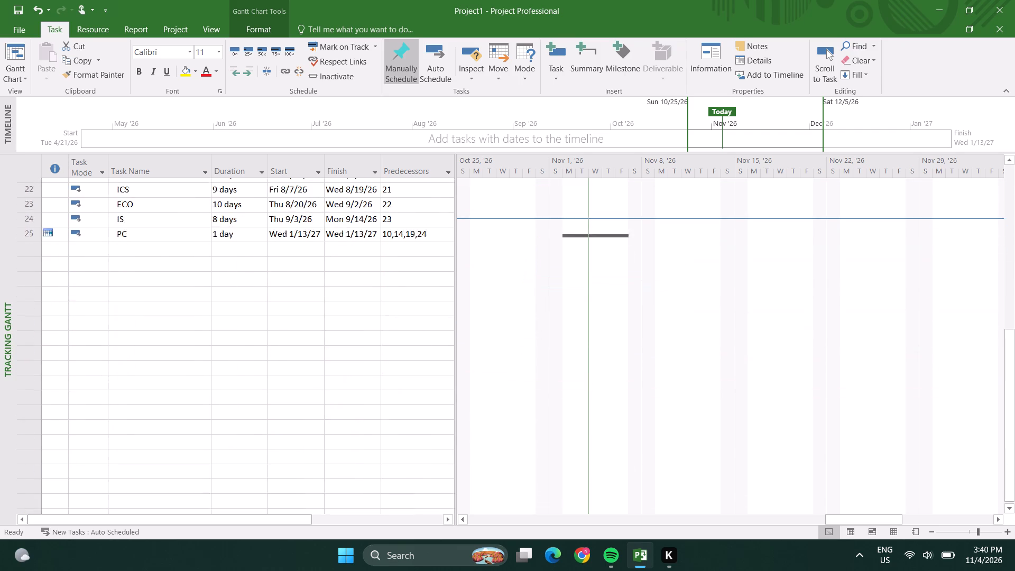
pyautogui.scroll(-11, 567, 289)
pyautogui.scroll(5, 569, 285)
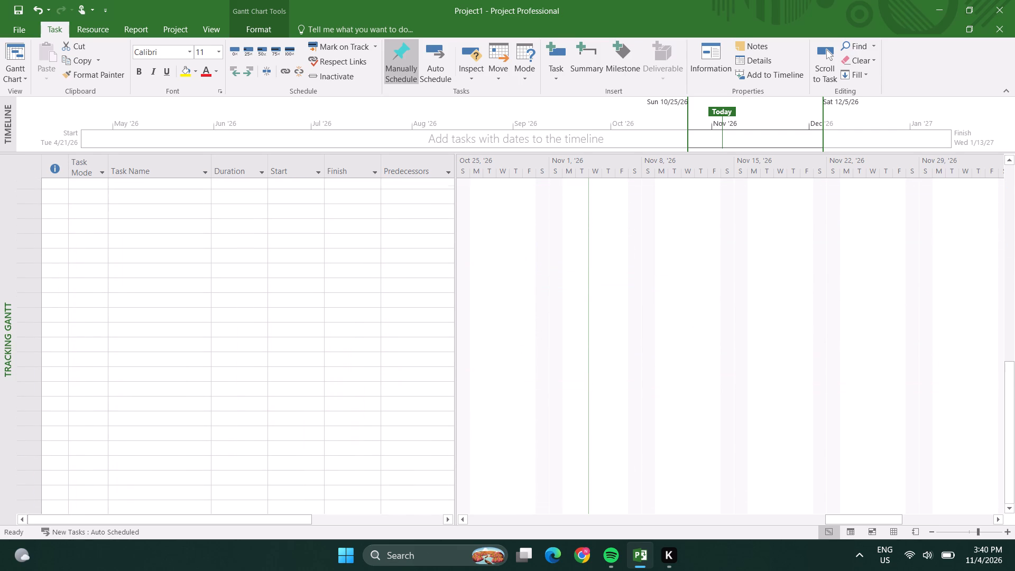
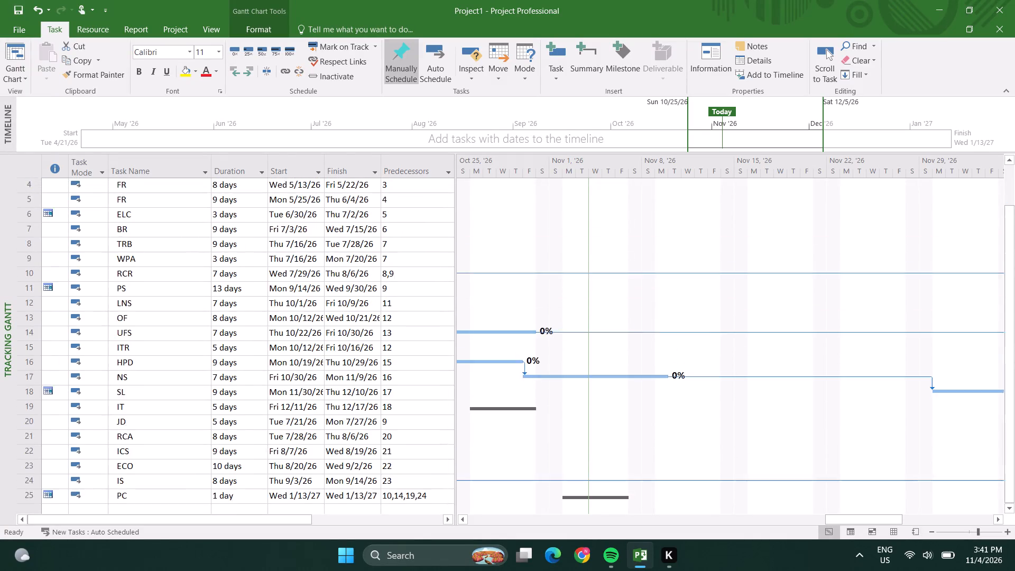
# Open the Bar Styles settings for the Tracking Gantt chart and look through the listed bar types and their appearance.
pyautogui.click(547, 367)
pyautogui.click(543, 373)
pyautogui.click(541, 375)
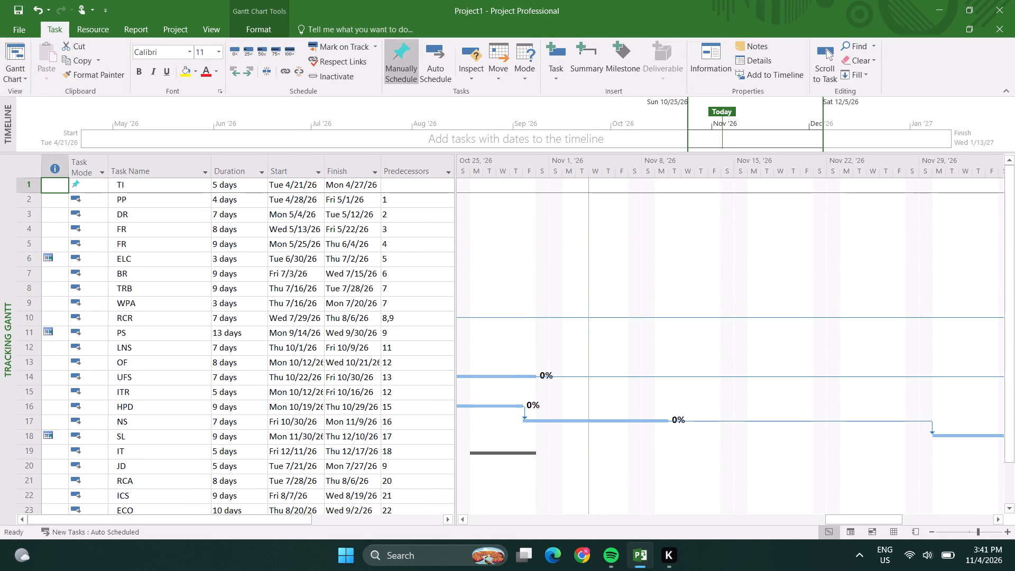
pyautogui.click(527, 410)
pyautogui.click(525, 410)
pyautogui.click(511, 402)
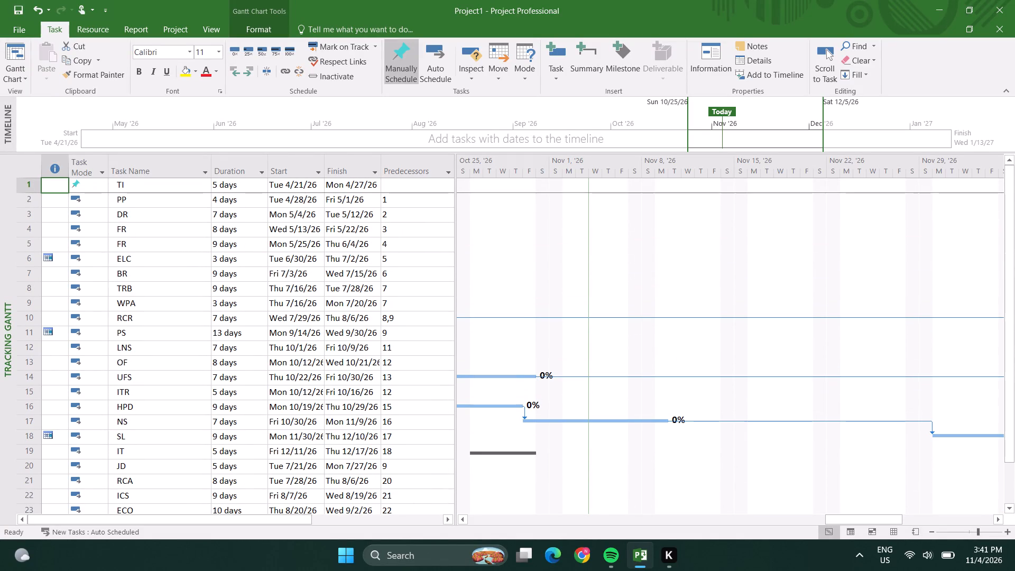
pyautogui.click(511, 402)
pyautogui.click(676, 418)
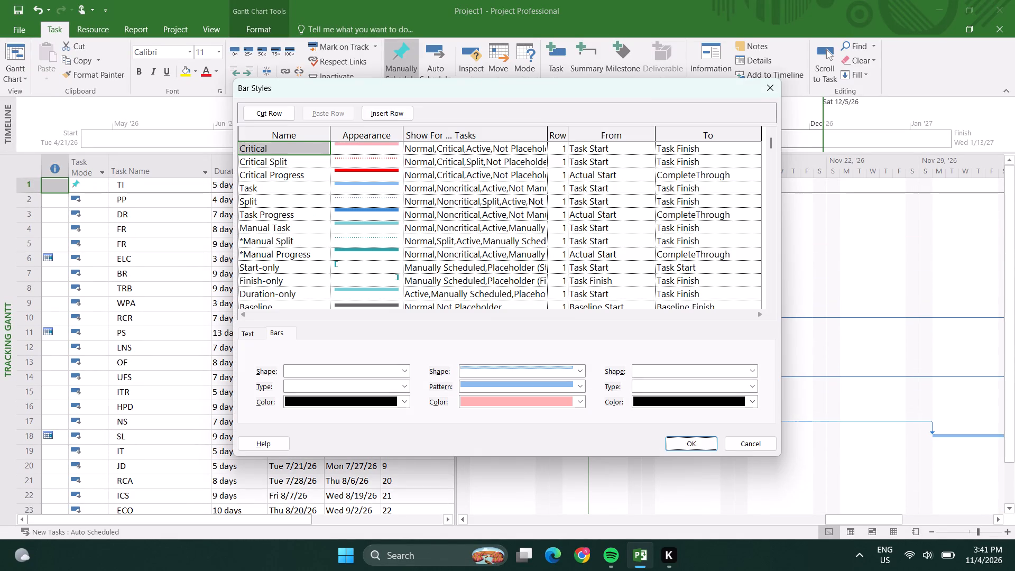
pyautogui.scroll(-4, 441, 187)
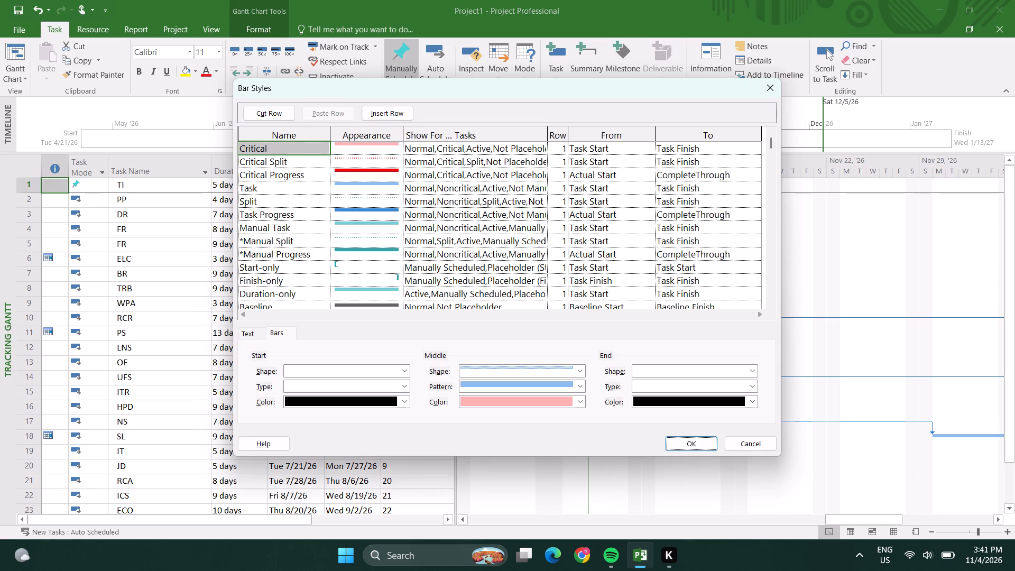
pyautogui.scroll(5, 457, 197)
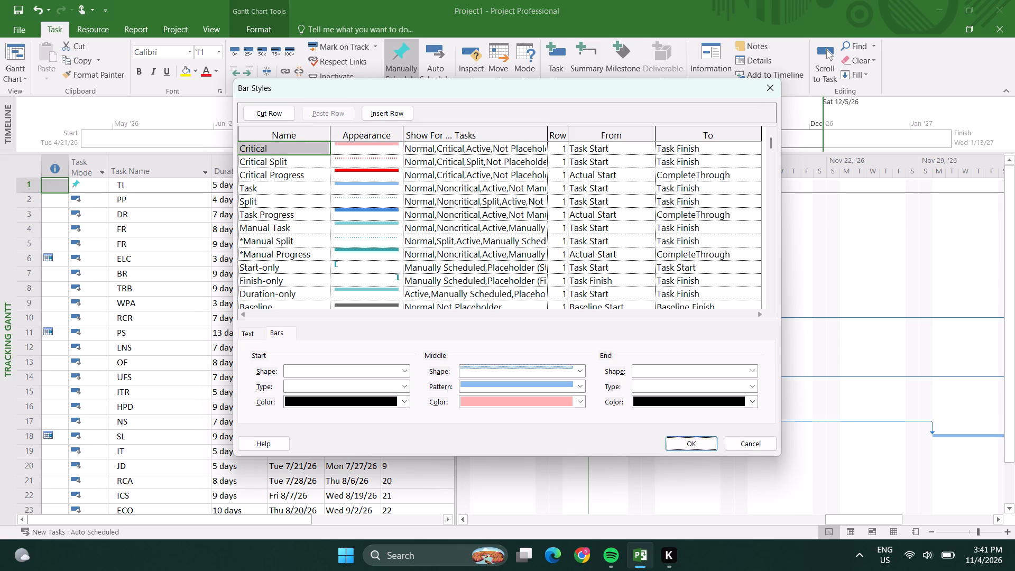
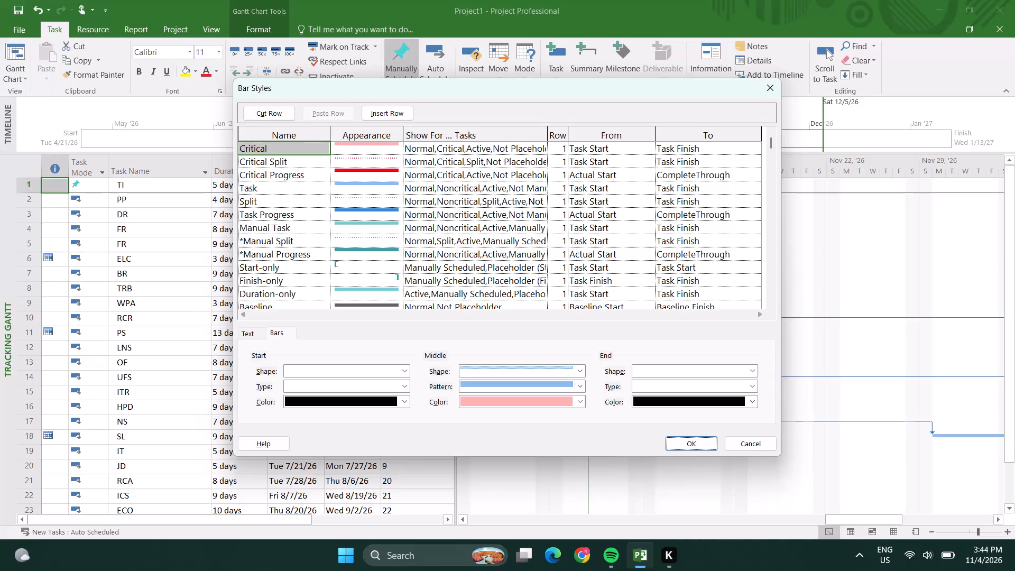
# Finish looking through the listed bar types, accept and close the Bar Styles settings, and glance over the Tracking Gantt task list.
pyautogui.scroll(-5, 669, 398)
pyautogui.click(681, 438)
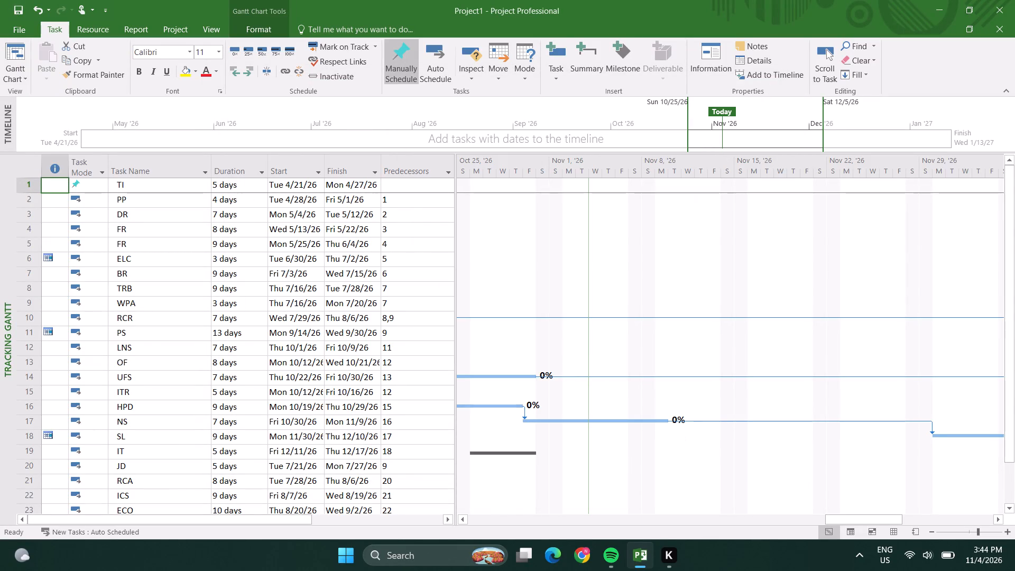
pyautogui.scroll(-6, 479, 357)
pyautogui.scroll(3, 293, 242)
# Save the project as a new file named Project12 in the Desktop folder, keeping the Project file type.
pyautogui.click(13, 6)
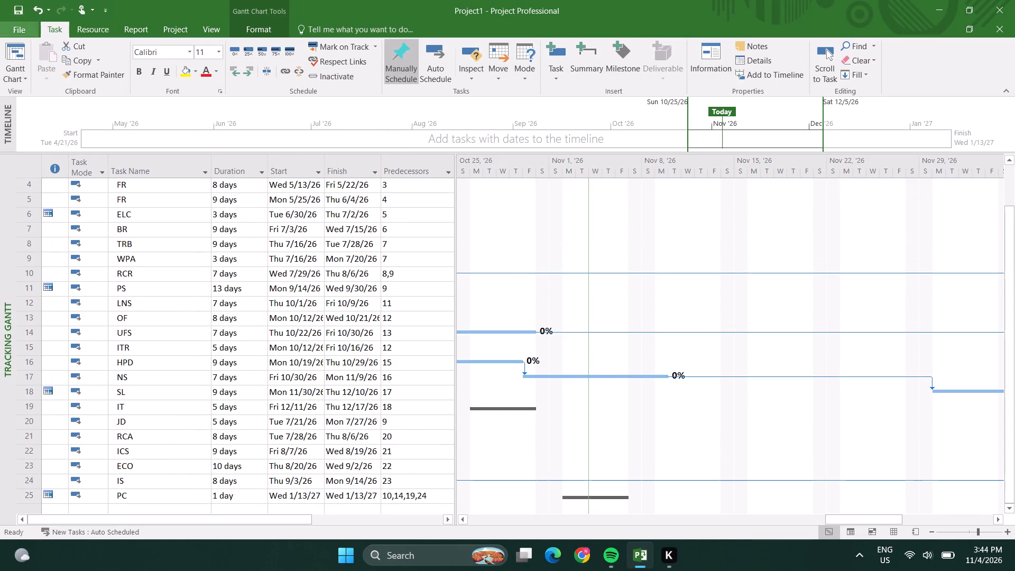
pyautogui.click(21, 30)
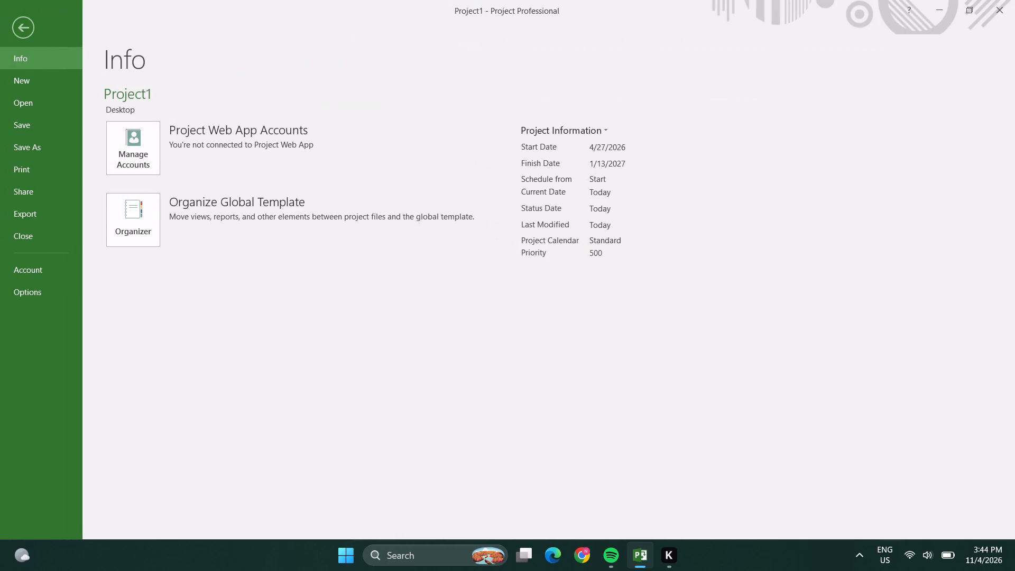
pyautogui.click(30, 149)
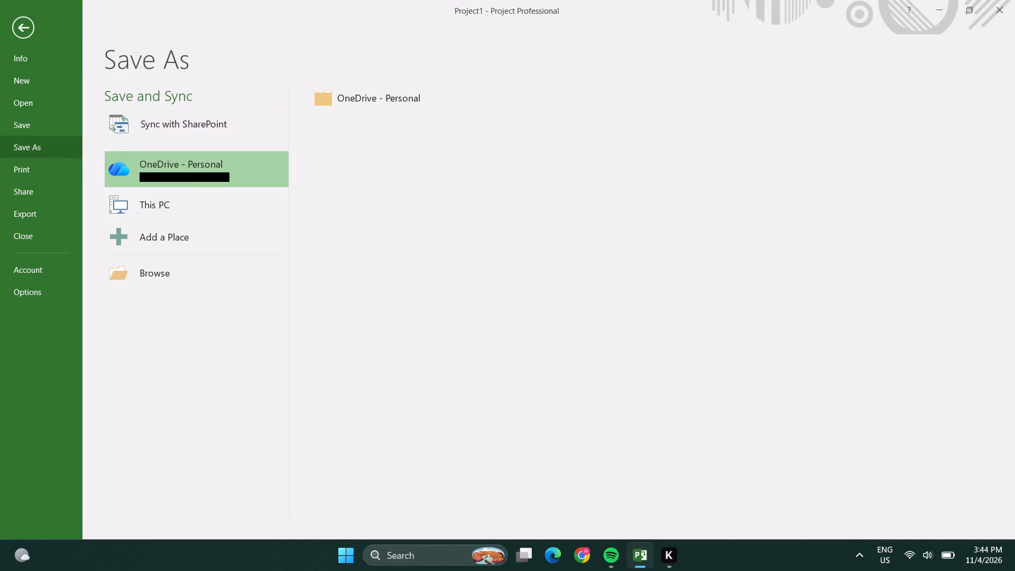
pyautogui.click(187, 197)
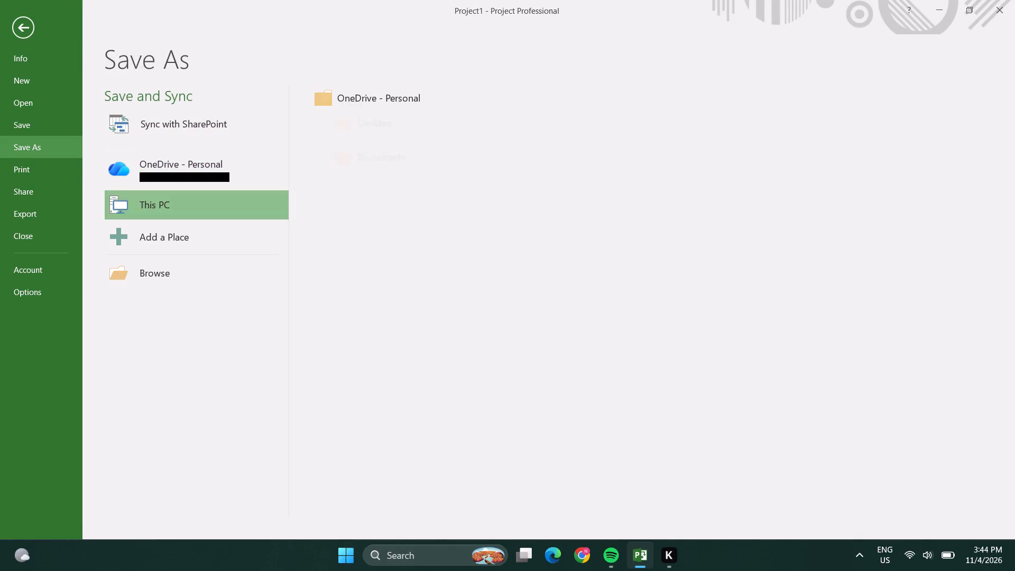
pyautogui.click(382, 126)
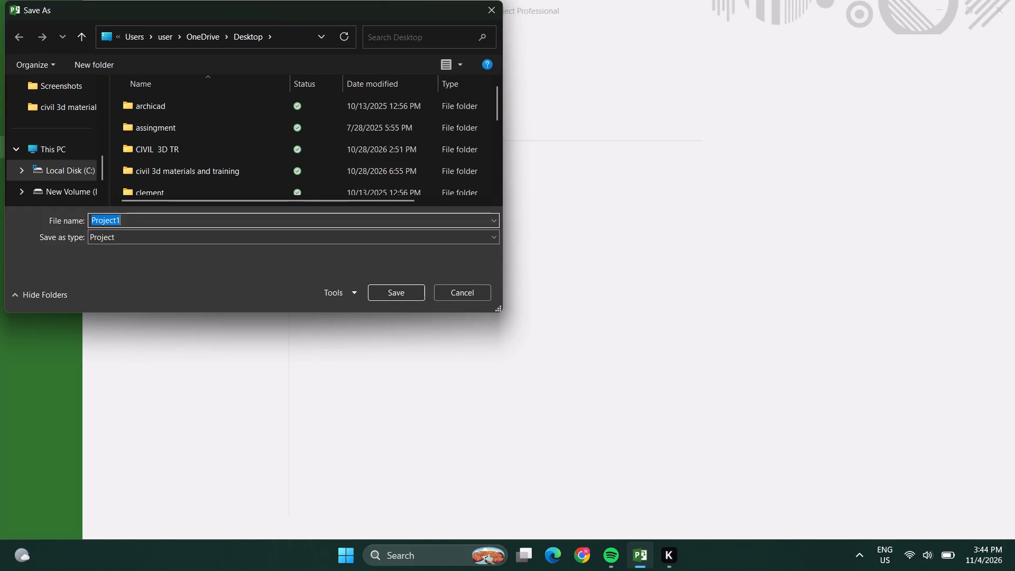
pyautogui.click(238, 226)
pyautogui.click(223, 224)
pyautogui.doubleClick(208, 227)
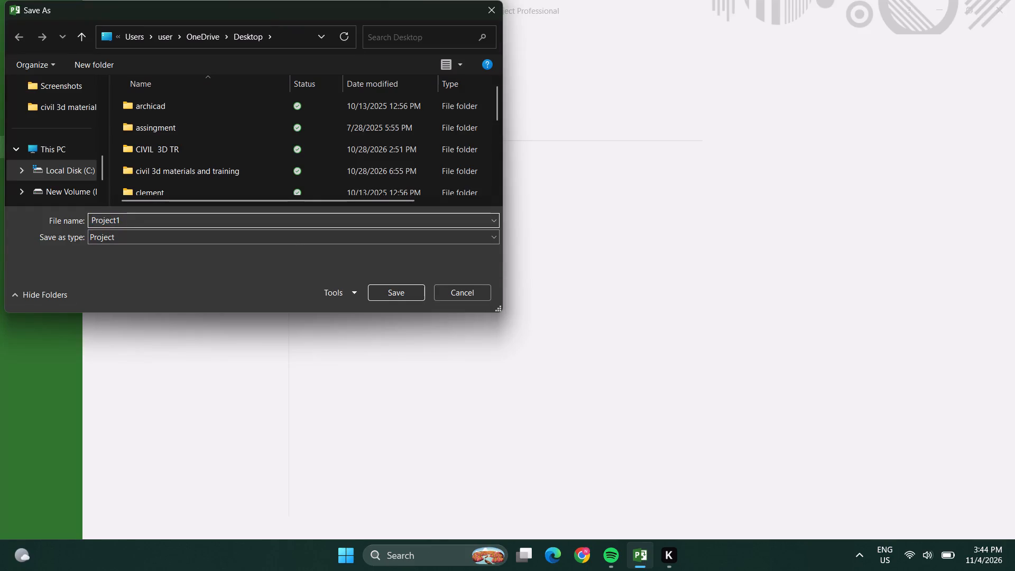
pyautogui.click(208, 222)
pyautogui.click(210, 220)
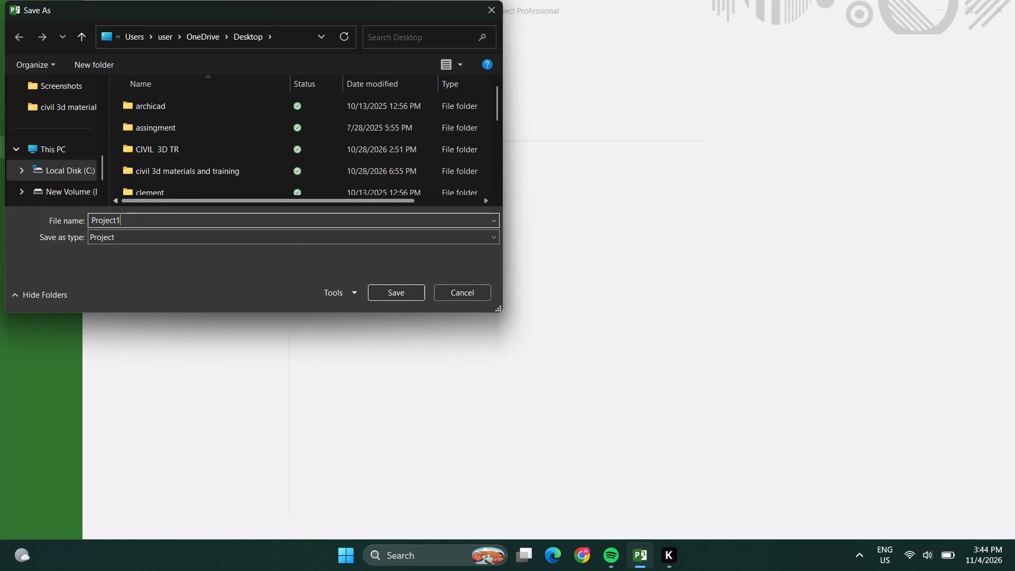
pyautogui.press('2')
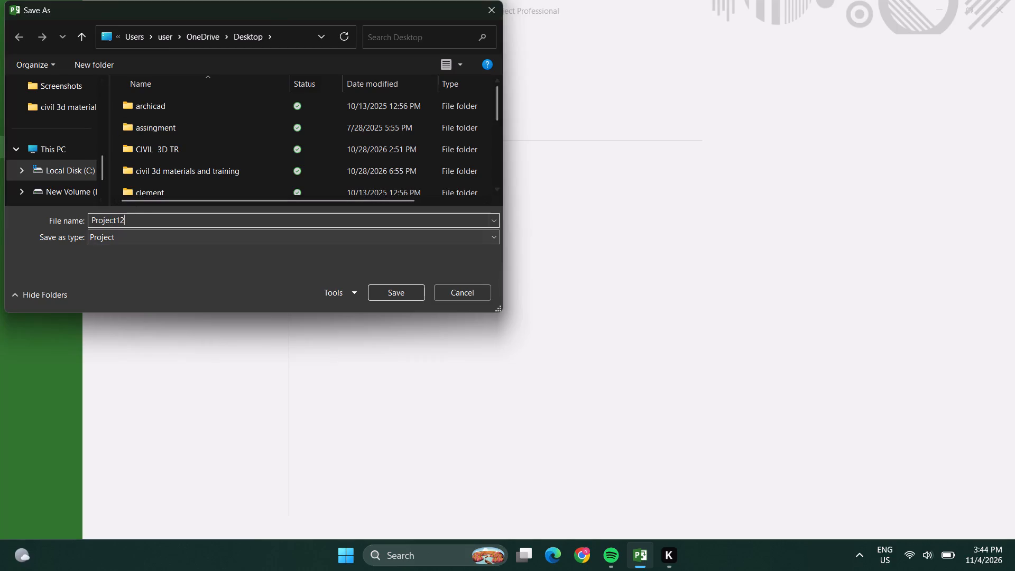
pyautogui.click(405, 286)
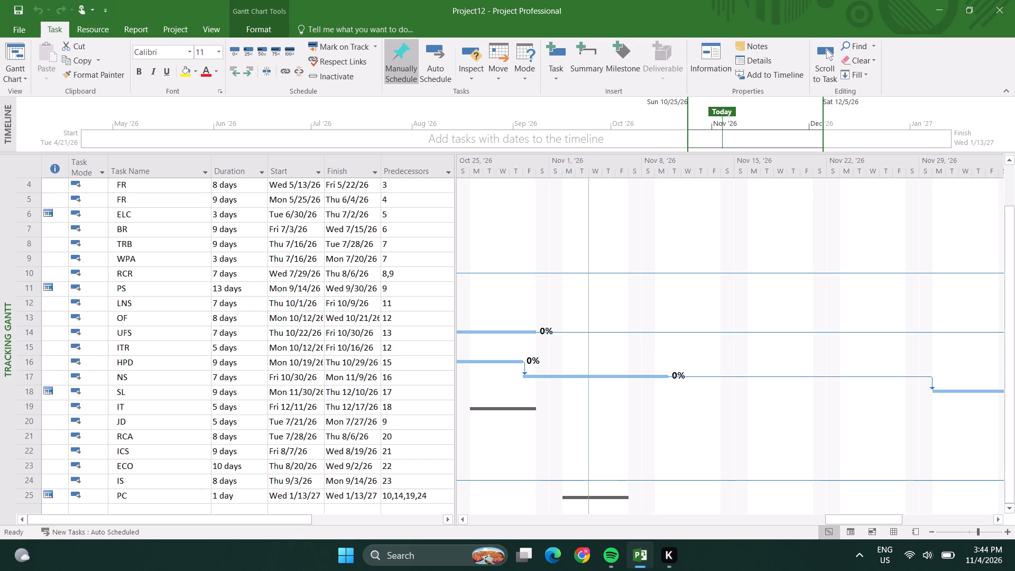